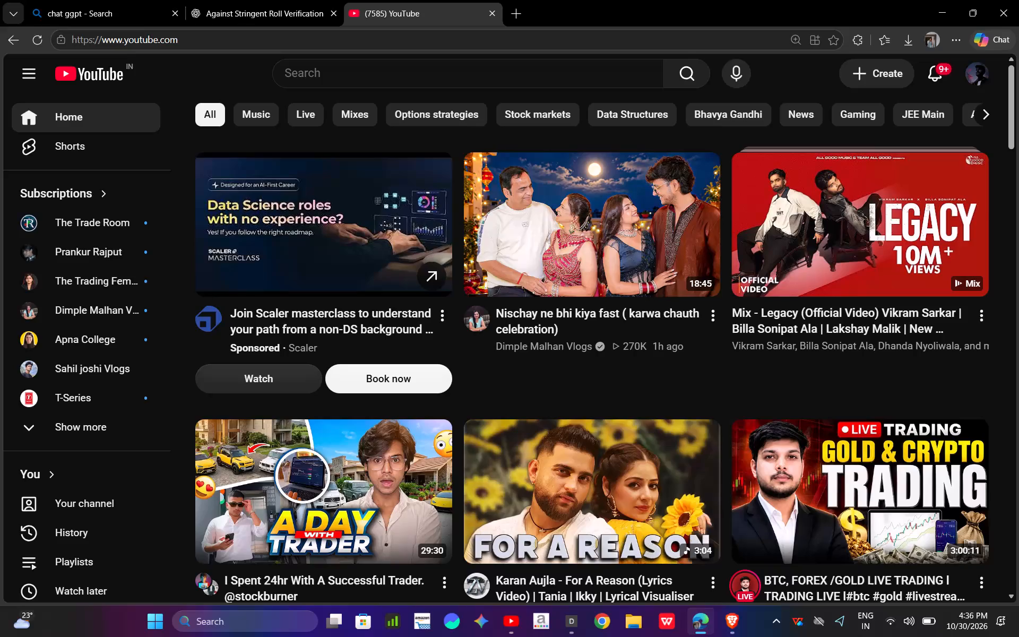
Open the list of available Wi-Fi networks to check the current connection.
click(903, 622)
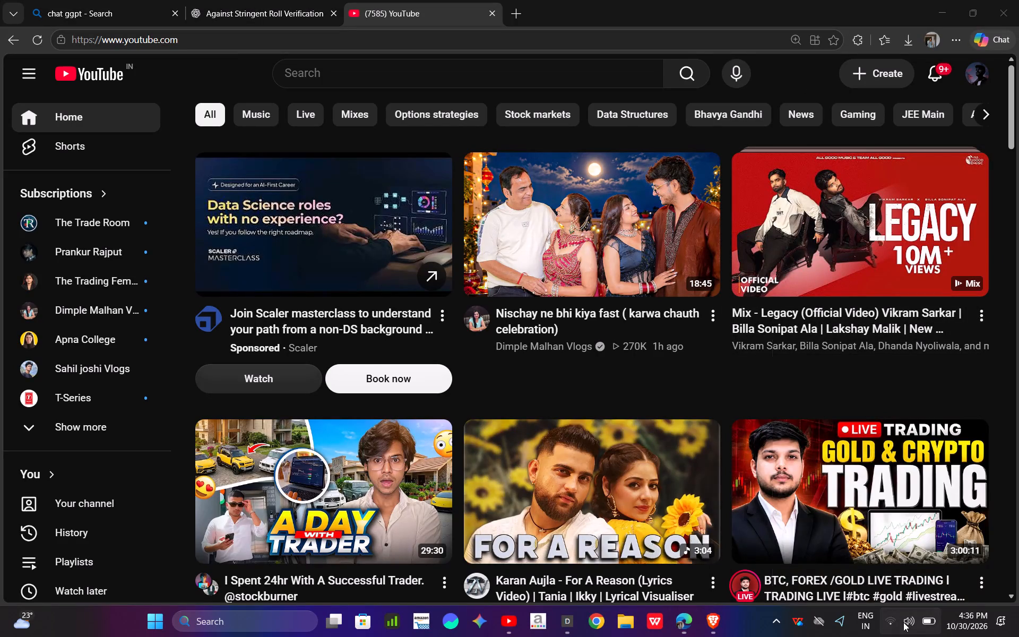
click(834, 363)
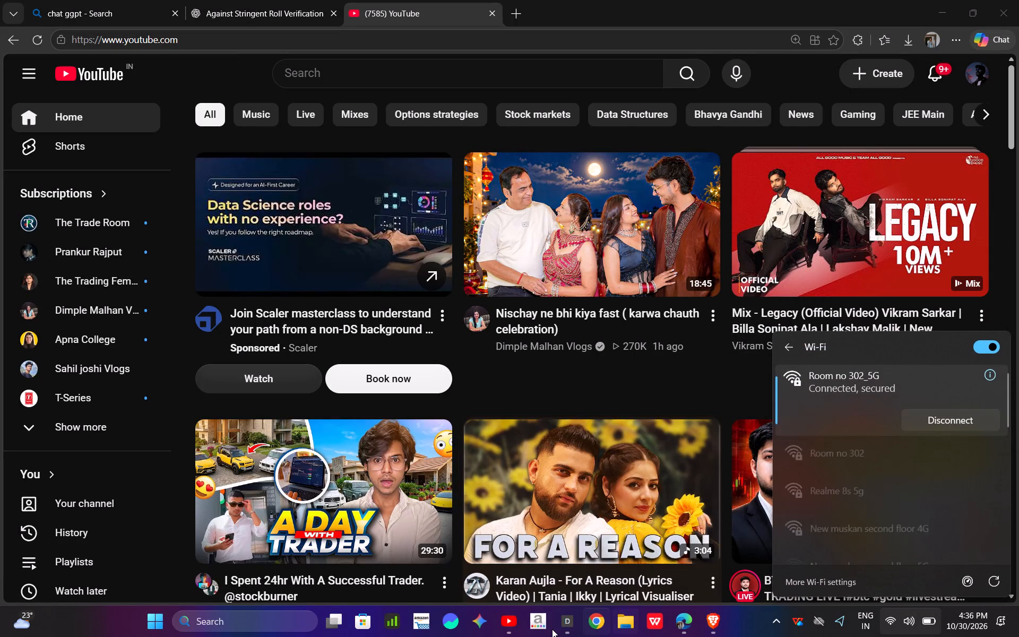
Switch to Delta Exchange, examine the PAXGUSD chart around the open short position, and set its timeframe to 15 minutes.
click(565, 626)
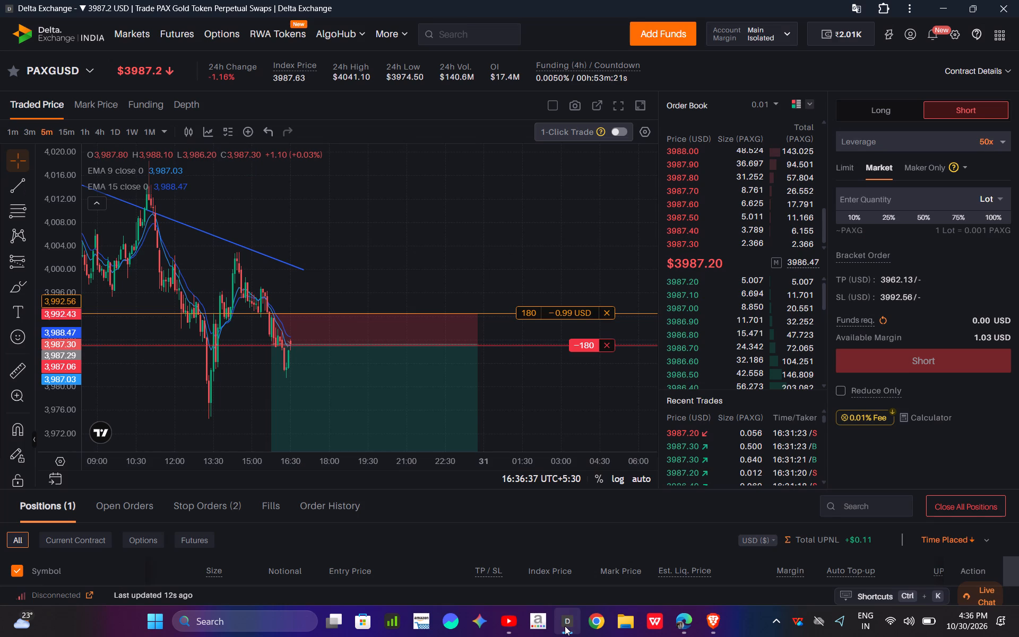
drag(58, 228, 58, 249)
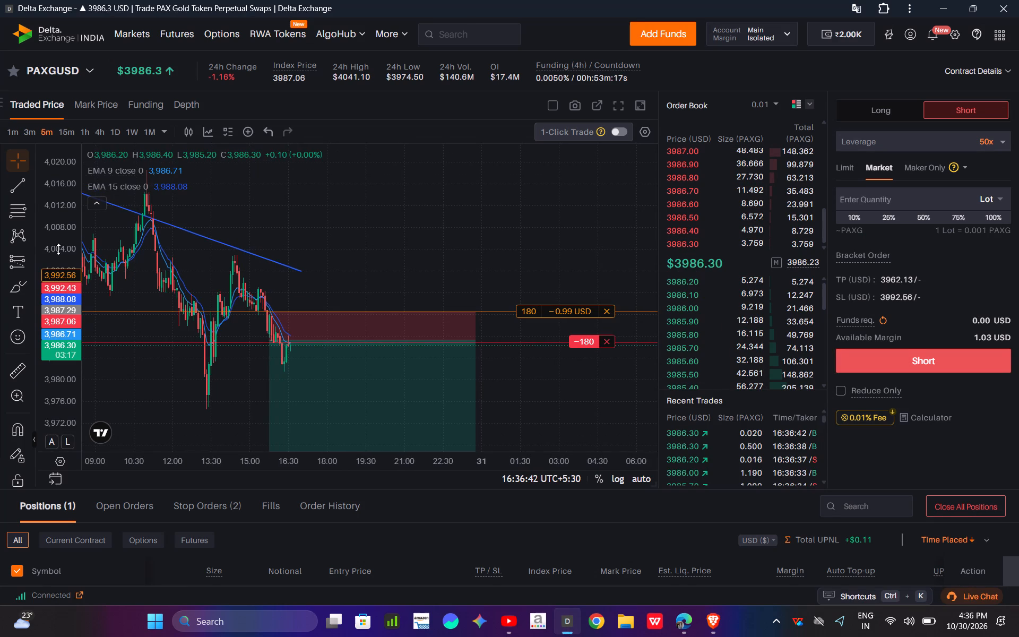
drag(58, 249, 58, 249)
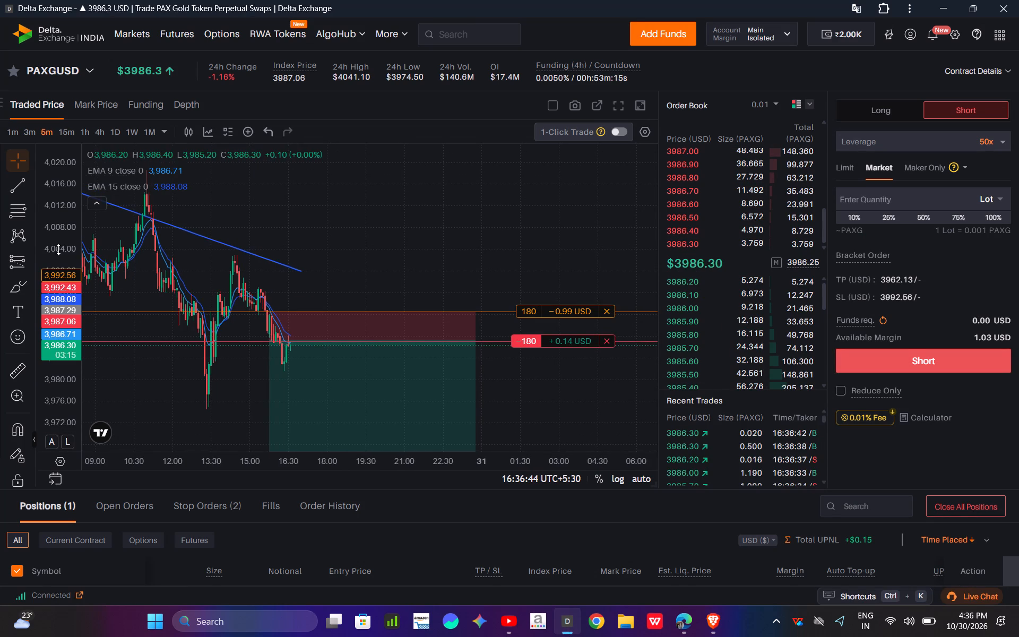
drag(58, 249, 56, 242)
drag(232, 258, 259, 205)
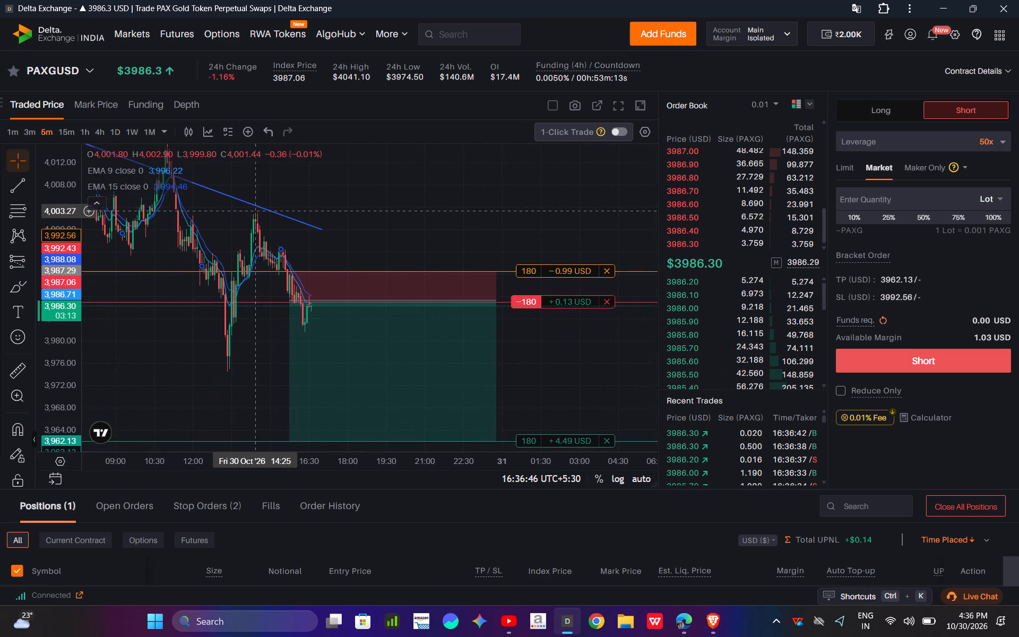
drag(259, 205, 259, 203)
click(67, 128)
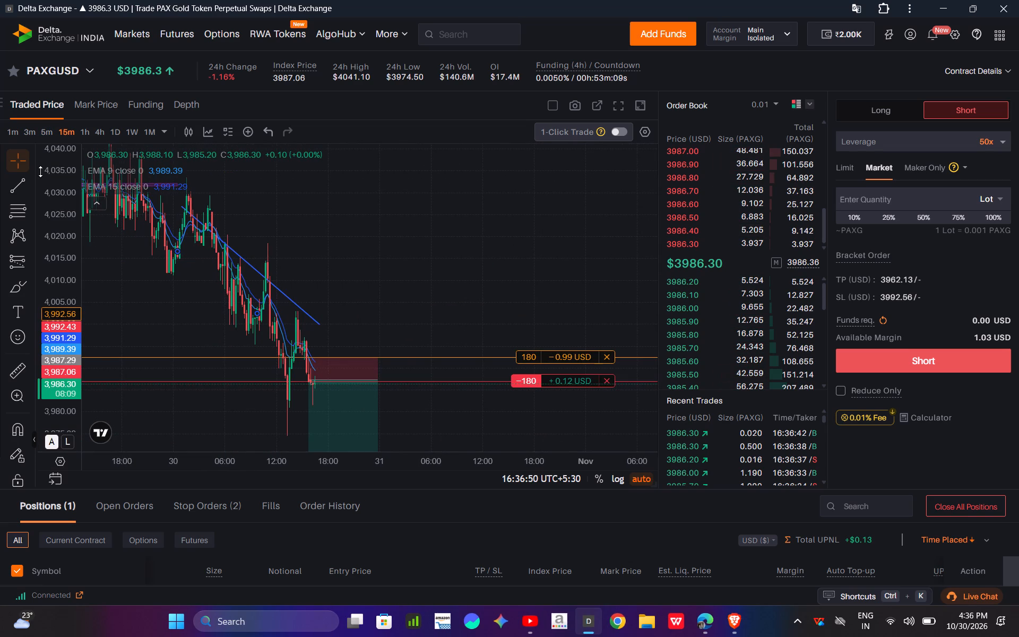
Examine the PAXGUSD price action on the 5m, 3m and 1m timeframes, ending on the 3m chart.
drag(40, 171, 44, 206)
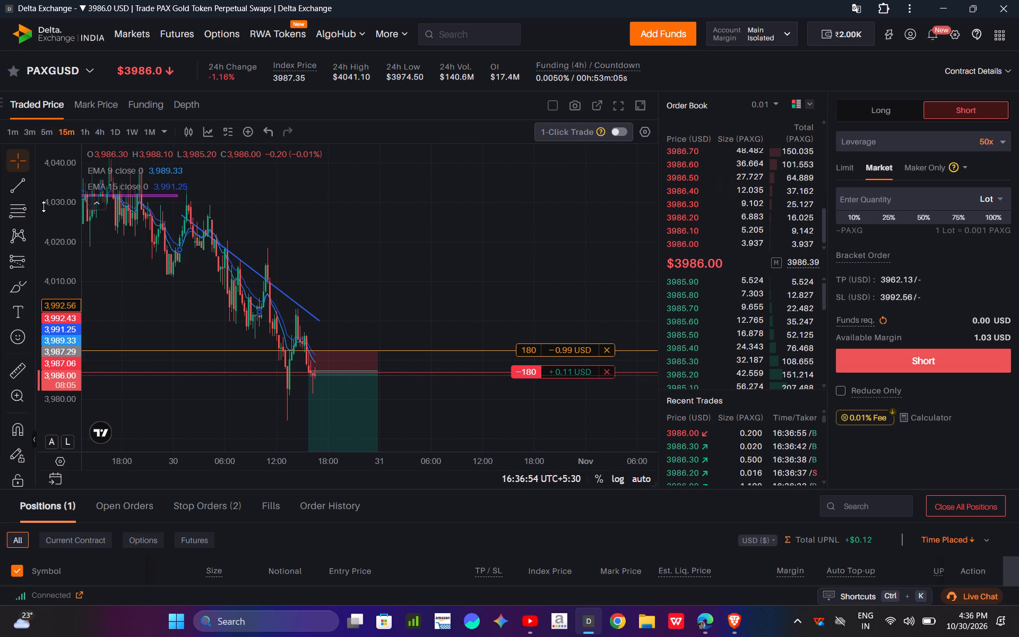
click(48, 131)
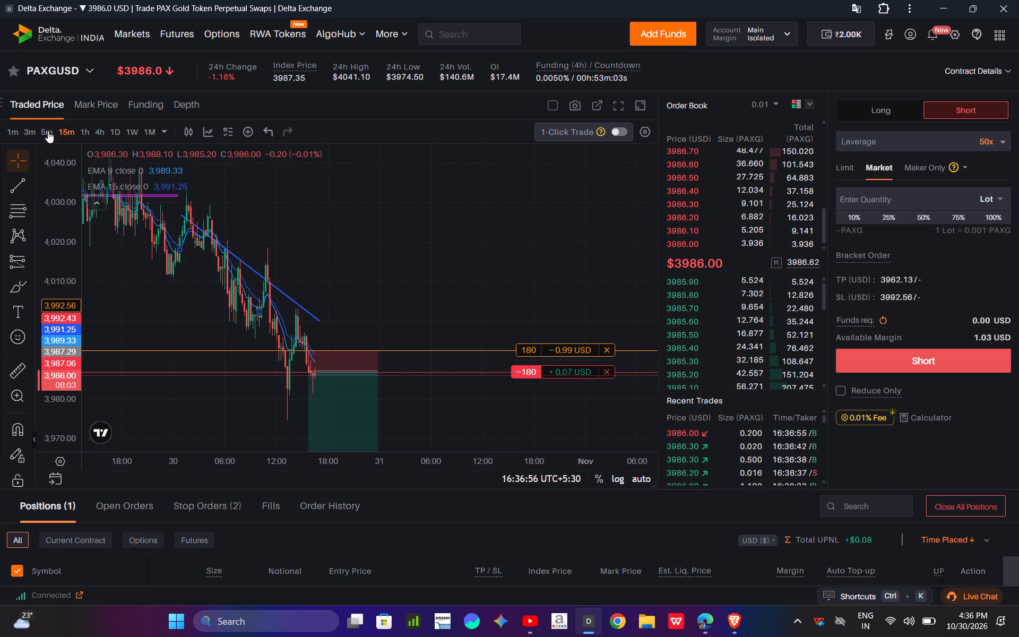
click(35, 132)
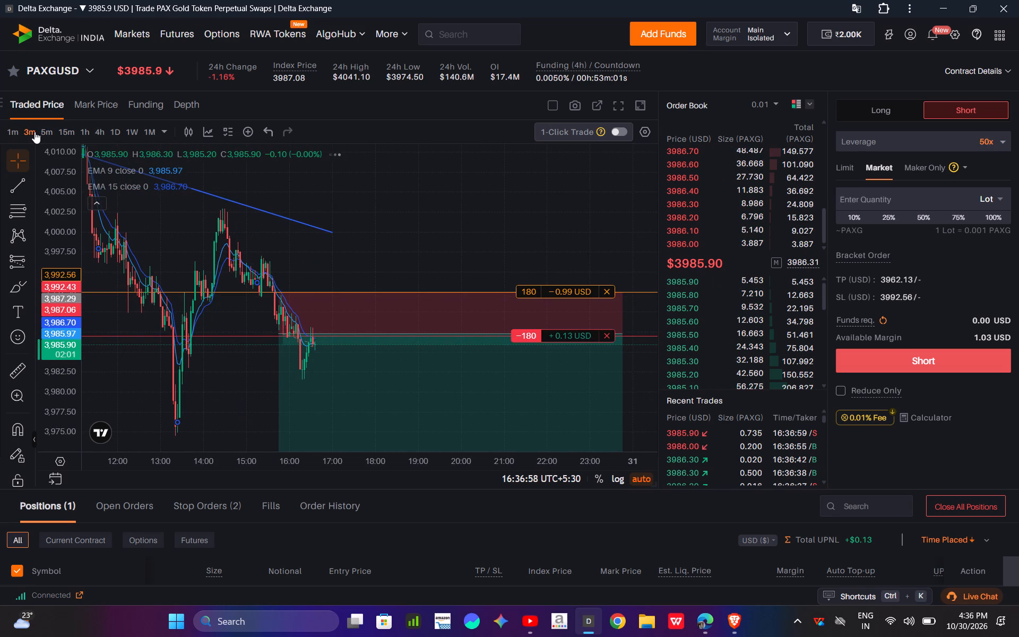
click(13, 130)
click(30, 130)
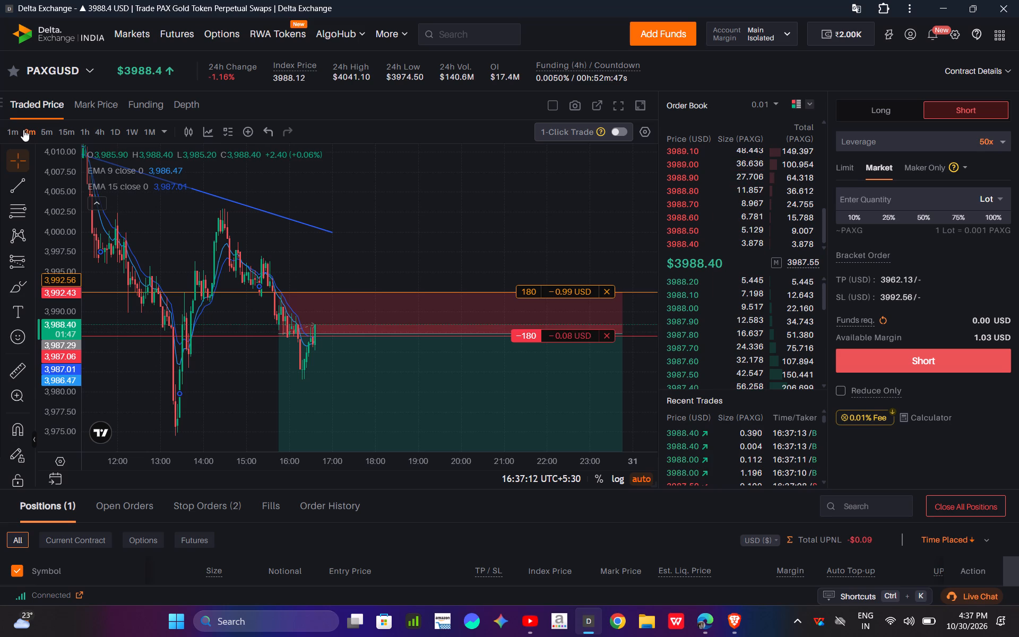
Open the ETHUSD contract from the trending contracts to view its chart.
click(476, 40)
click(479, 126)
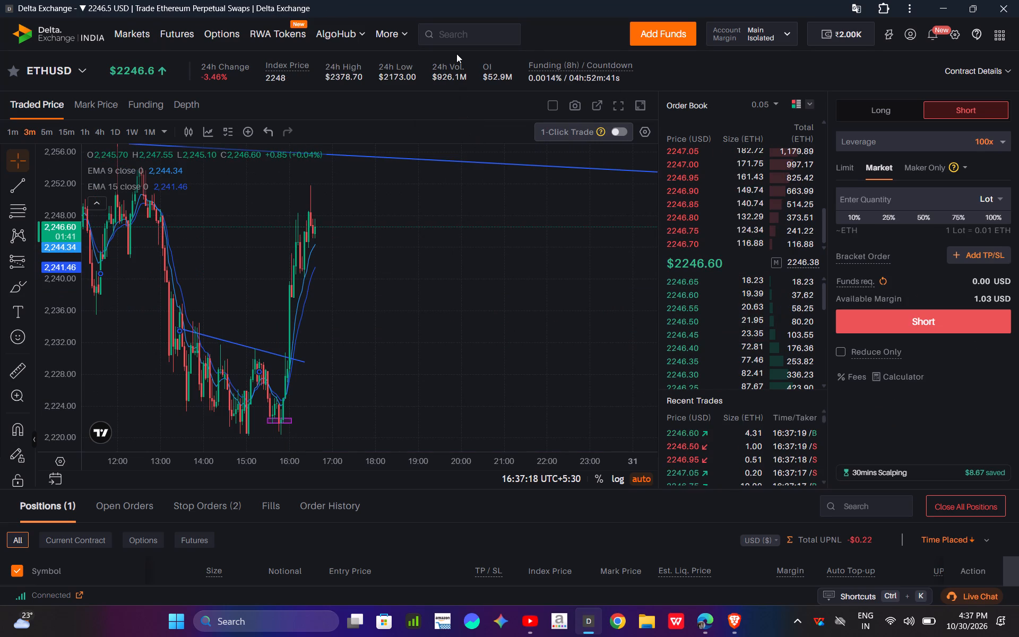
Search the contracts for "pax" and return to the PAXGUSD chart.
click(459, 45)
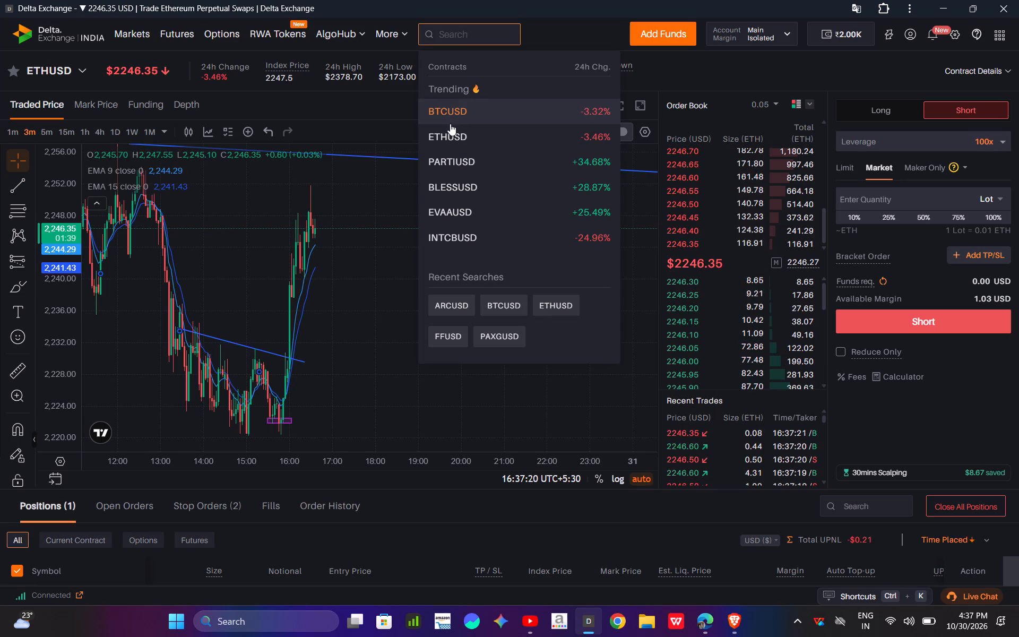
text(pax)
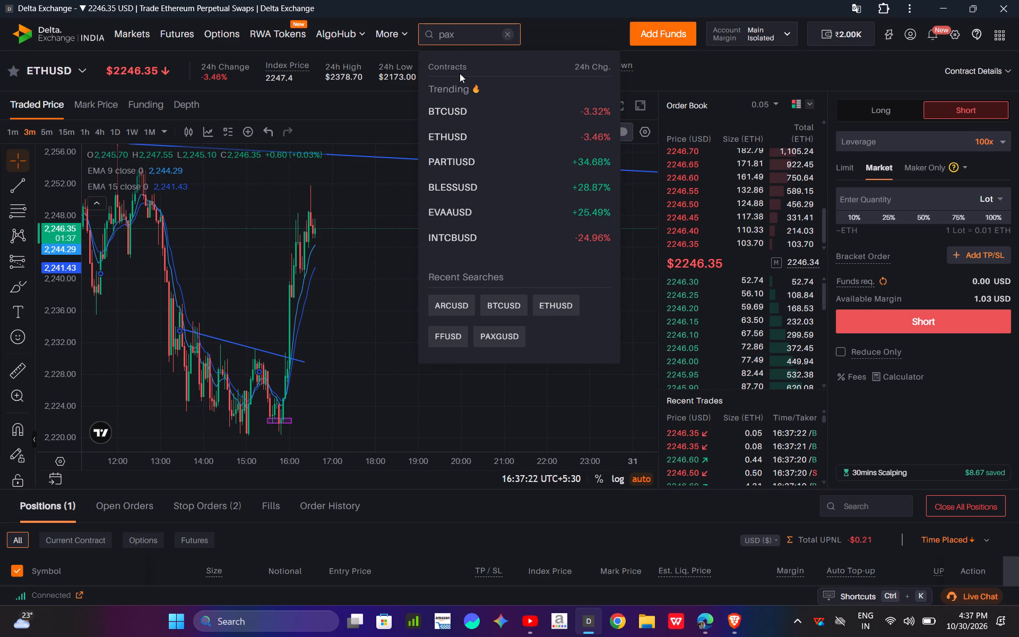
click(481, 124)
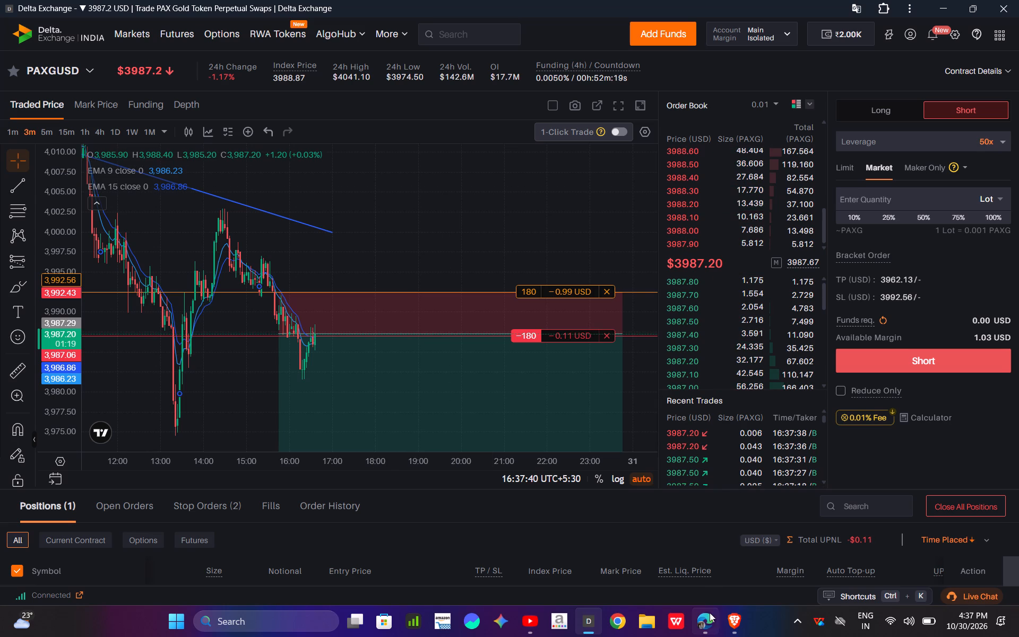
Switch to the Brave browser and close the YouTube tab showing the Zaroorat song lyrics short.
click(737, 619)
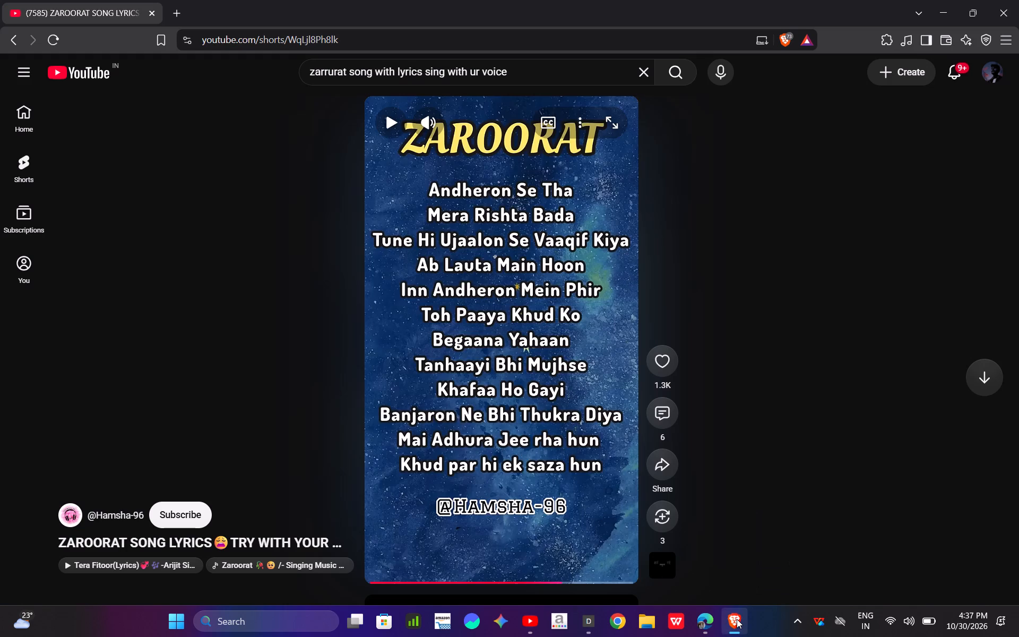
click(156, 18)
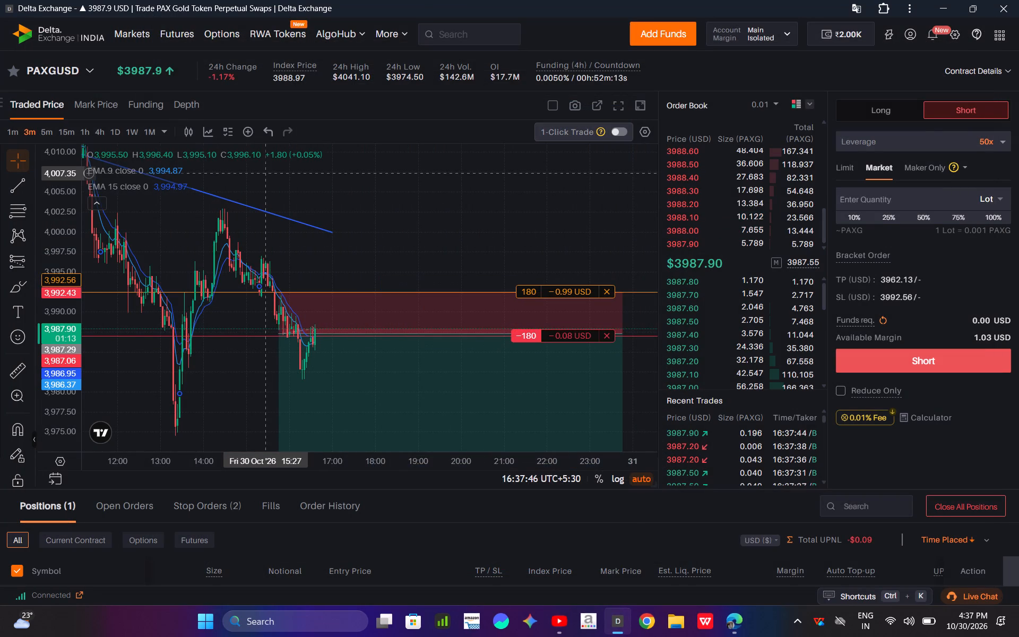
Examine the PAXGUSD short position's price action on the 5m chart and on the 15m chart.
drag(53, 133, 45, 133)
click(45, 133)
drag(42, 189, 53, 286)
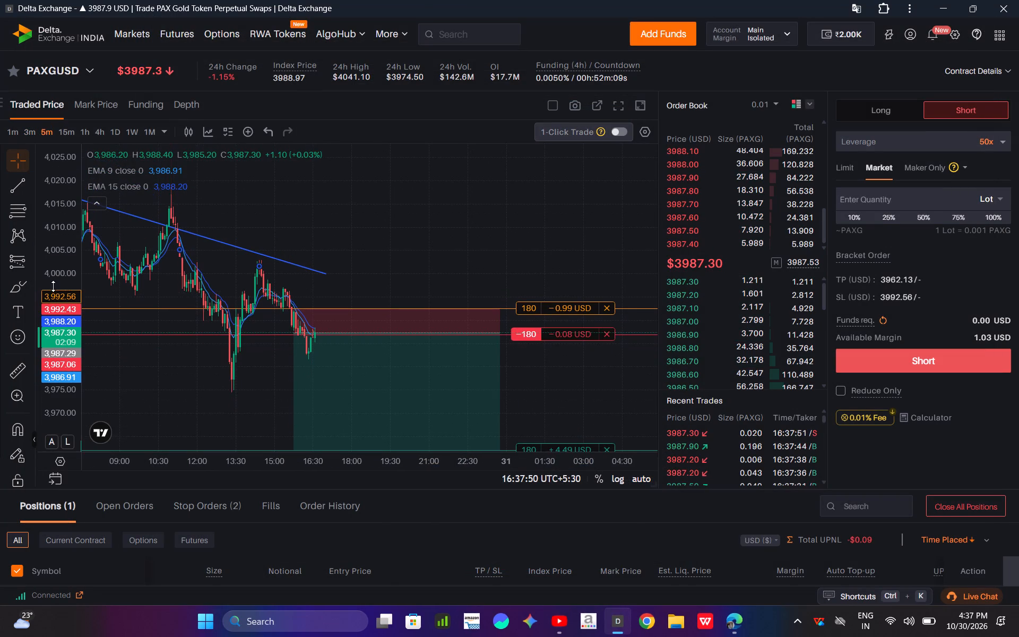
drag(229, 457, 384, 449)
click(67, 130)
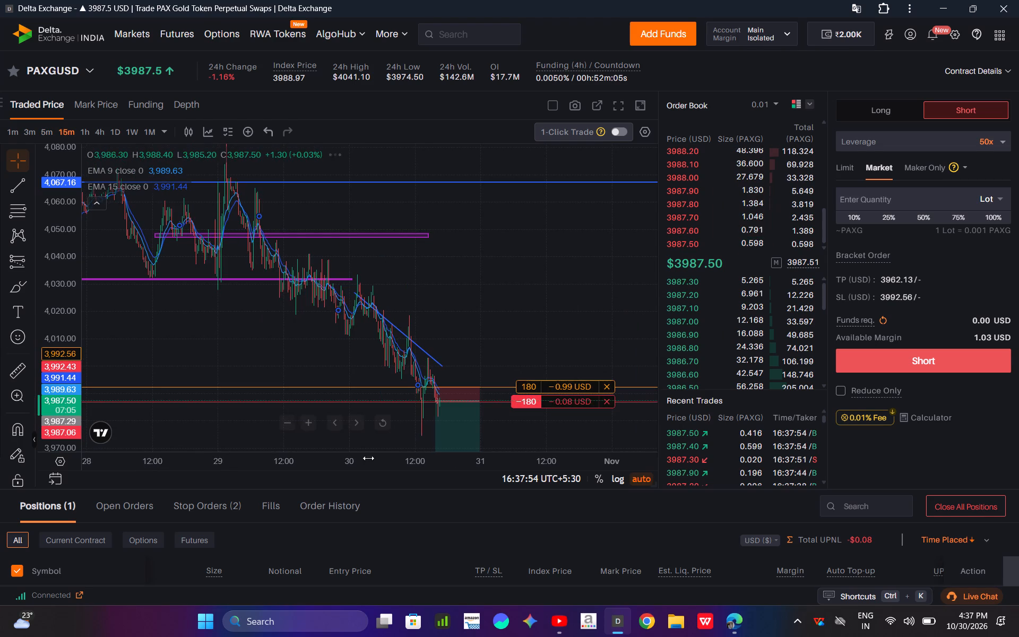
drag(467, 464, 279, 454)
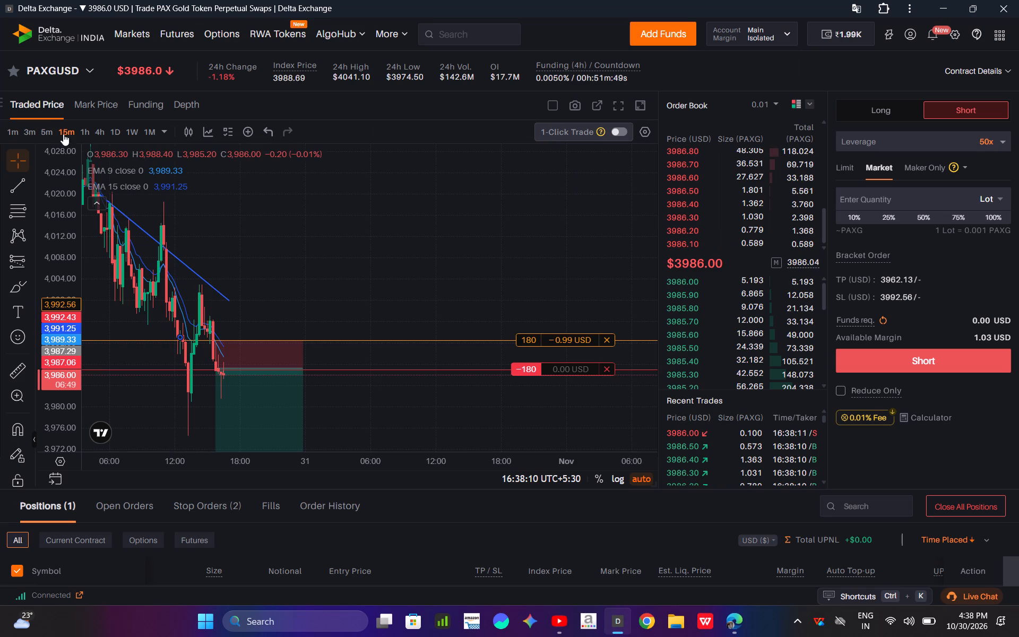
Examine the recent PAXGUSD candles around the short position's entry and stop loss on the 1m chart.
drag(56, 129, 56, 195)
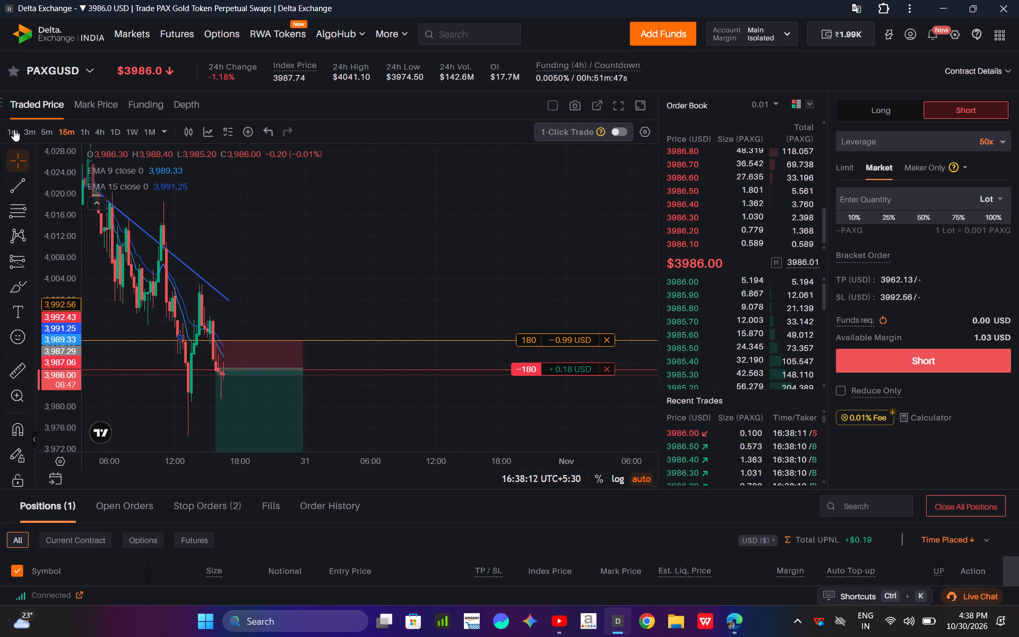
click(14, 130)
drag(39, 155, 58, 377)
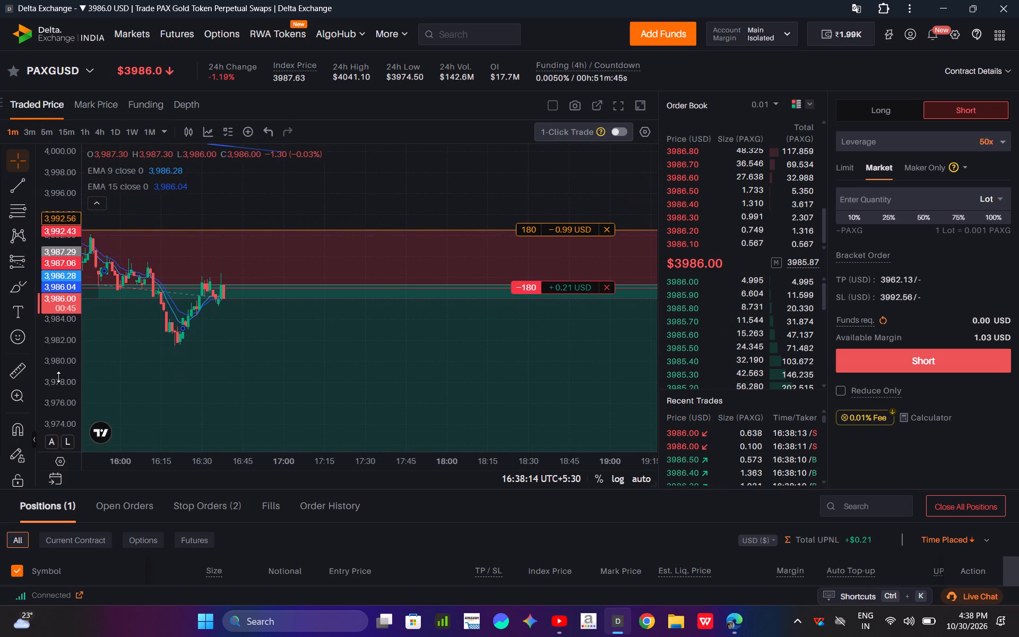
drag(58, 377, 55, 324)
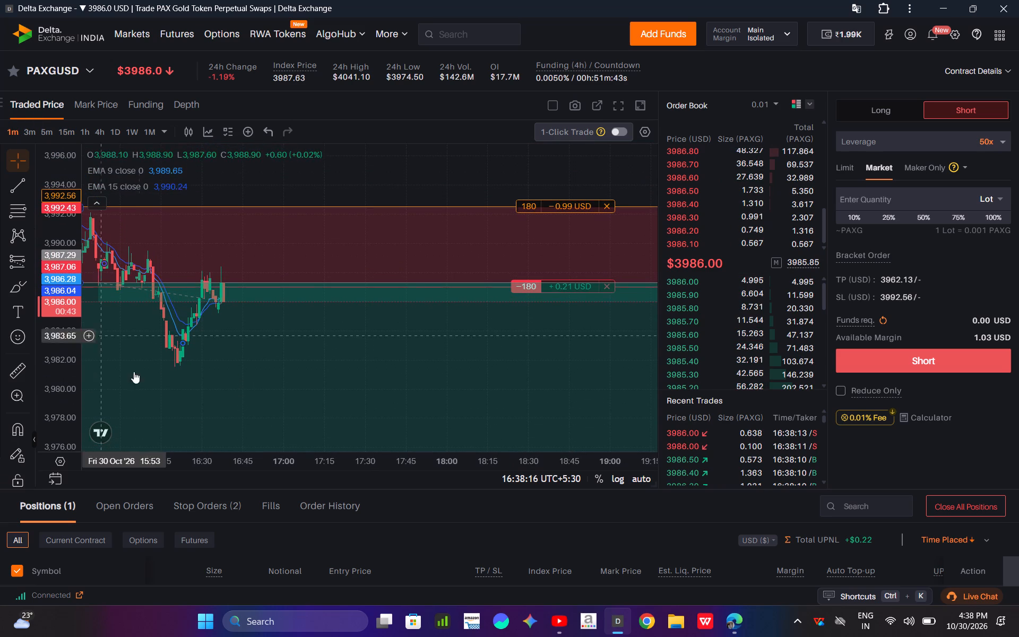
drag(184, 464, 247, 460)
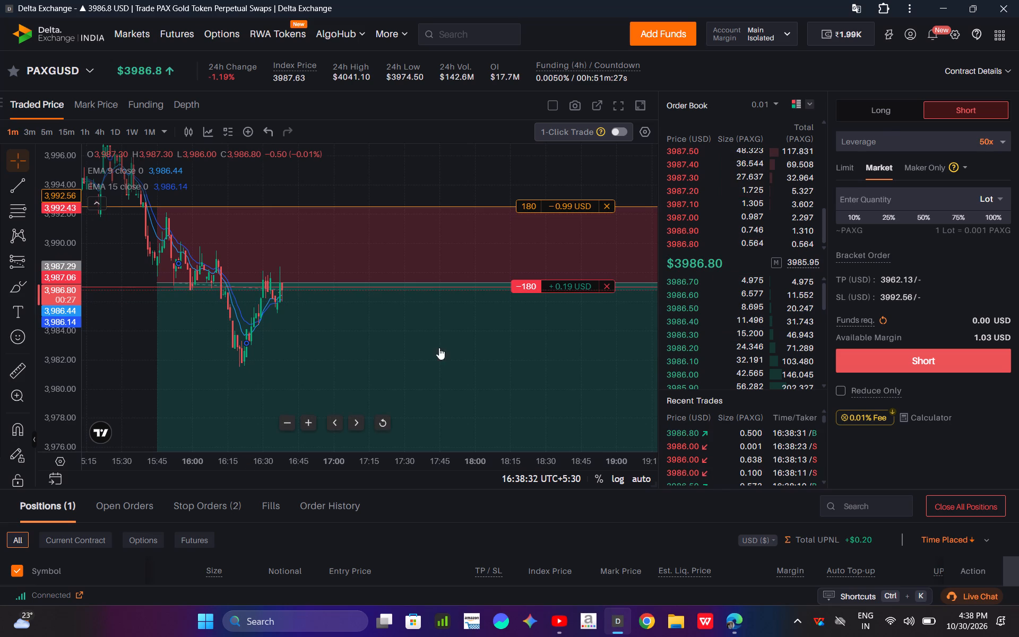
Minimize the Delta Exchange window to get to the YouTube home page behind it.
click(936, 0)
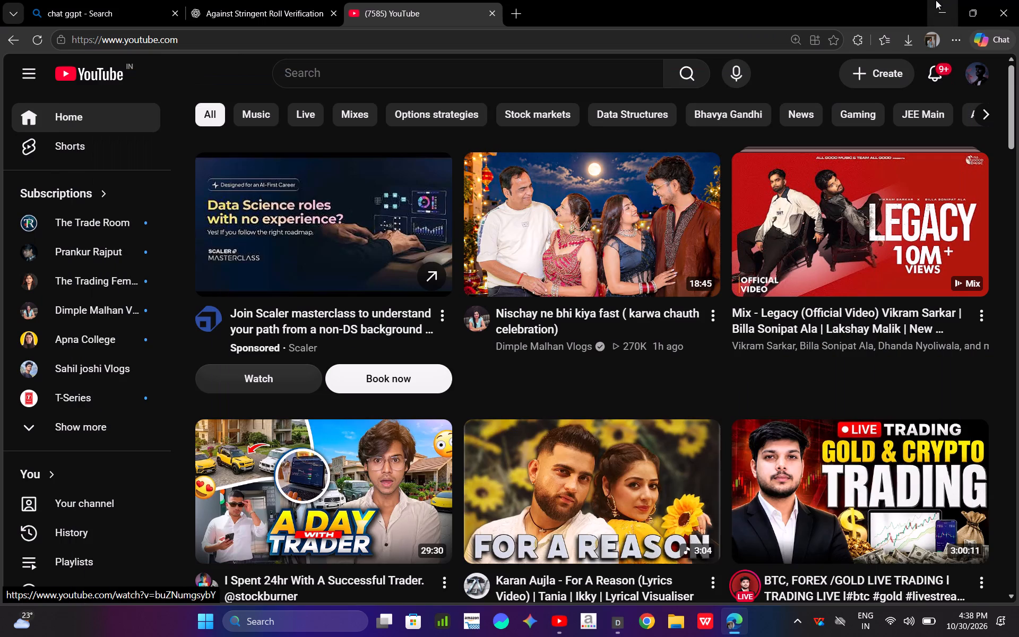
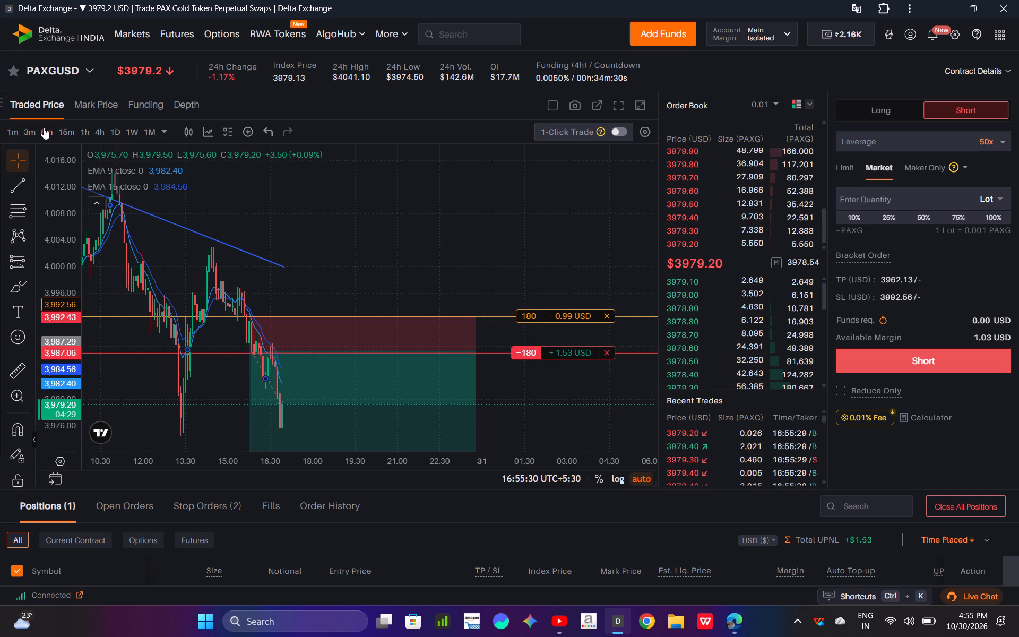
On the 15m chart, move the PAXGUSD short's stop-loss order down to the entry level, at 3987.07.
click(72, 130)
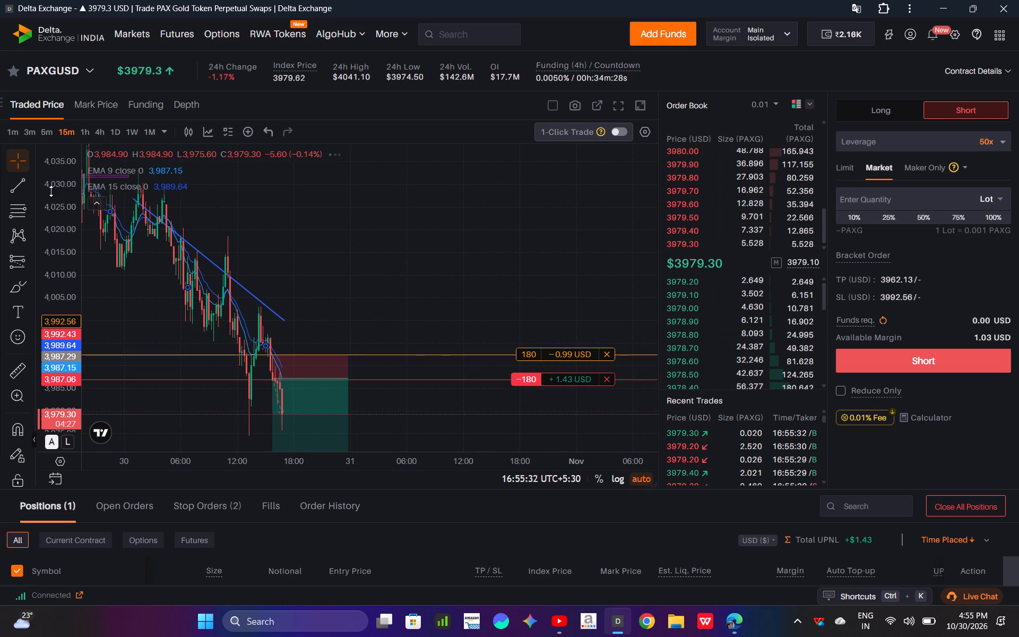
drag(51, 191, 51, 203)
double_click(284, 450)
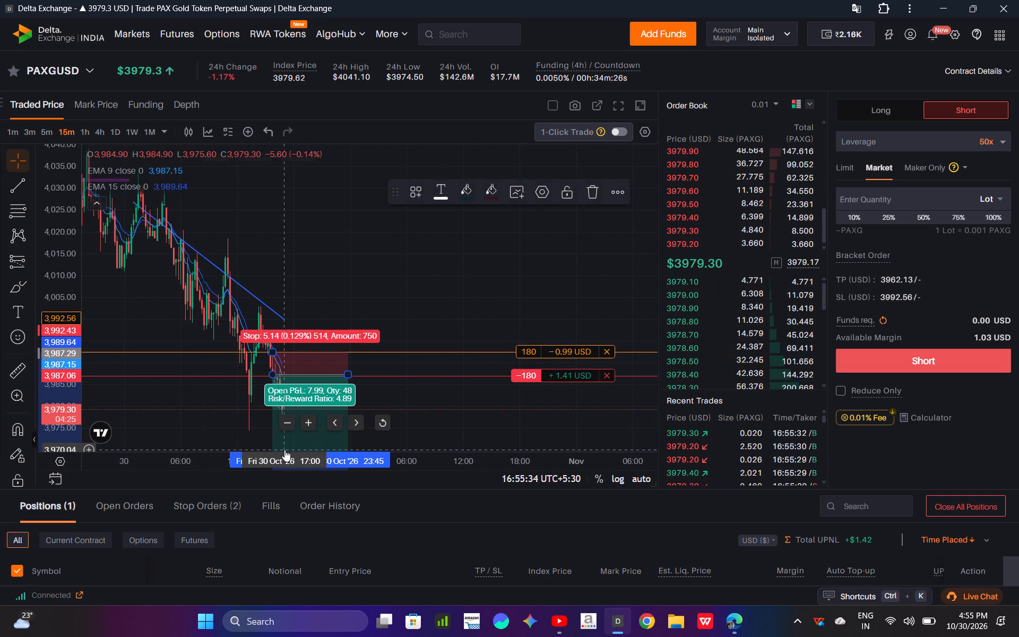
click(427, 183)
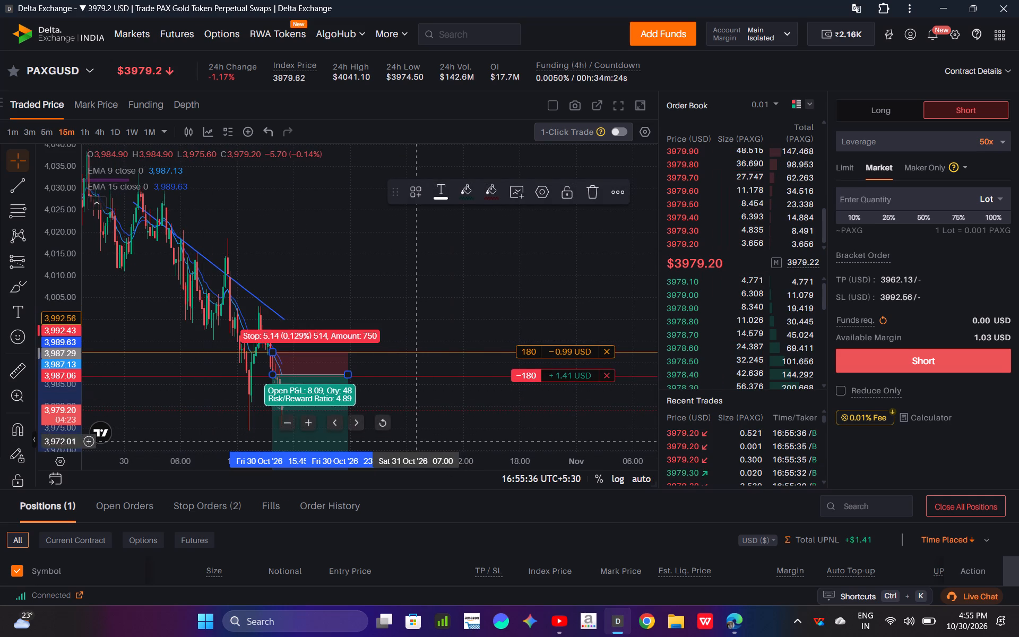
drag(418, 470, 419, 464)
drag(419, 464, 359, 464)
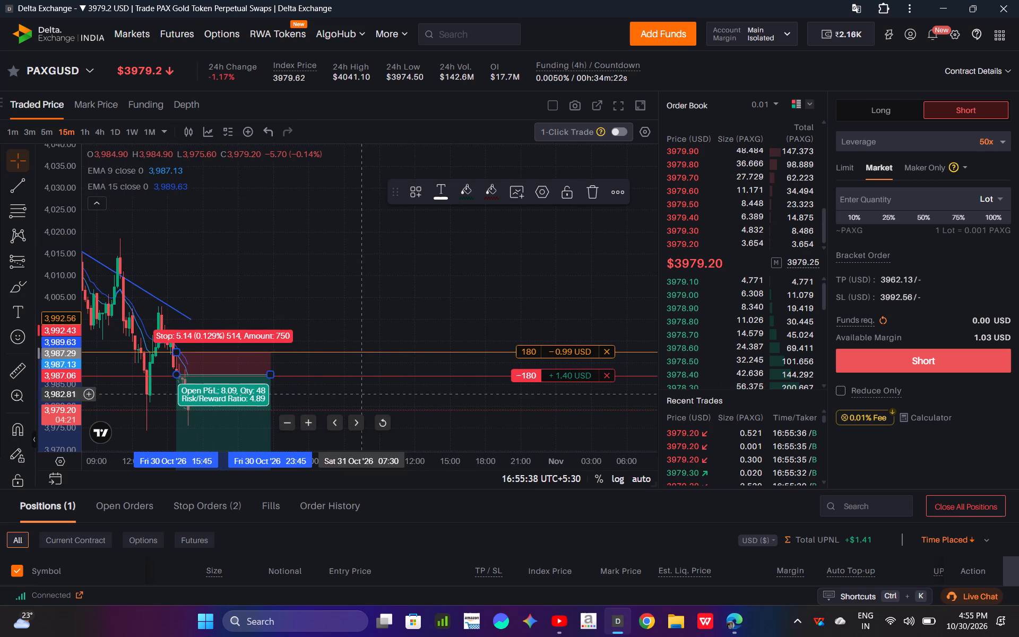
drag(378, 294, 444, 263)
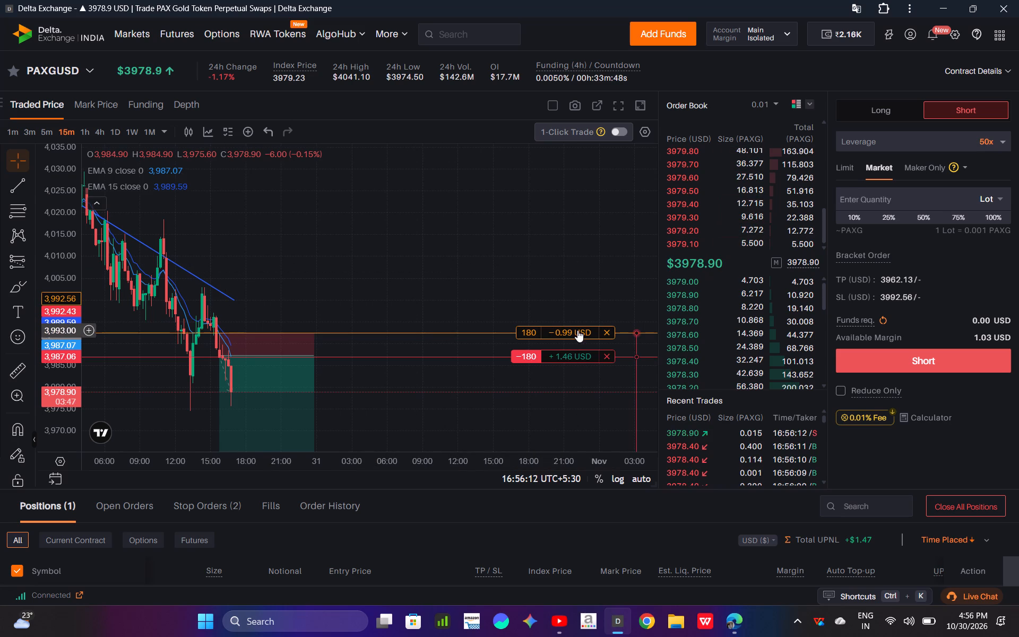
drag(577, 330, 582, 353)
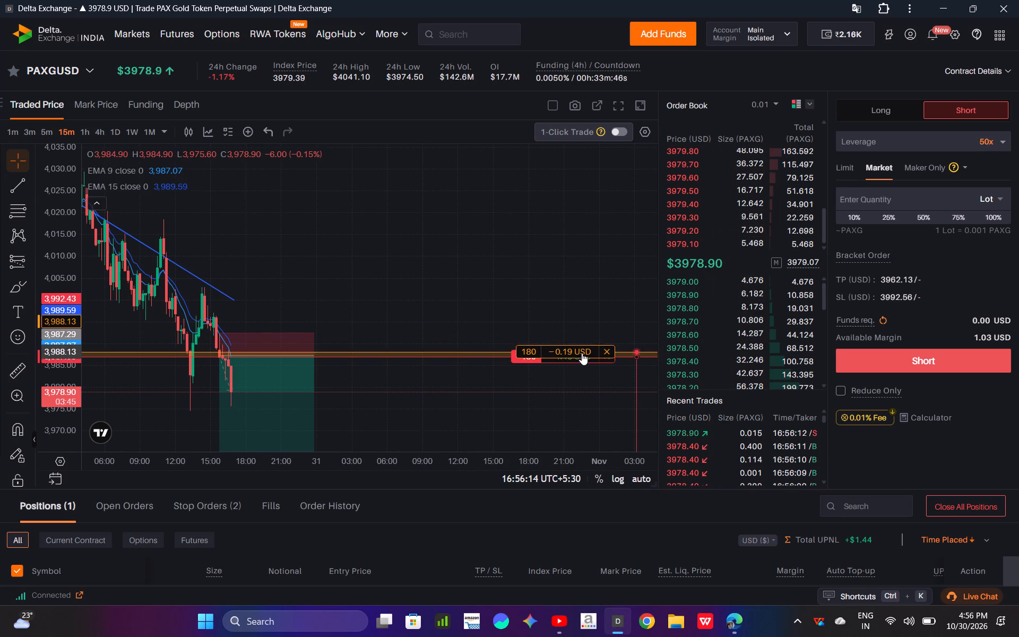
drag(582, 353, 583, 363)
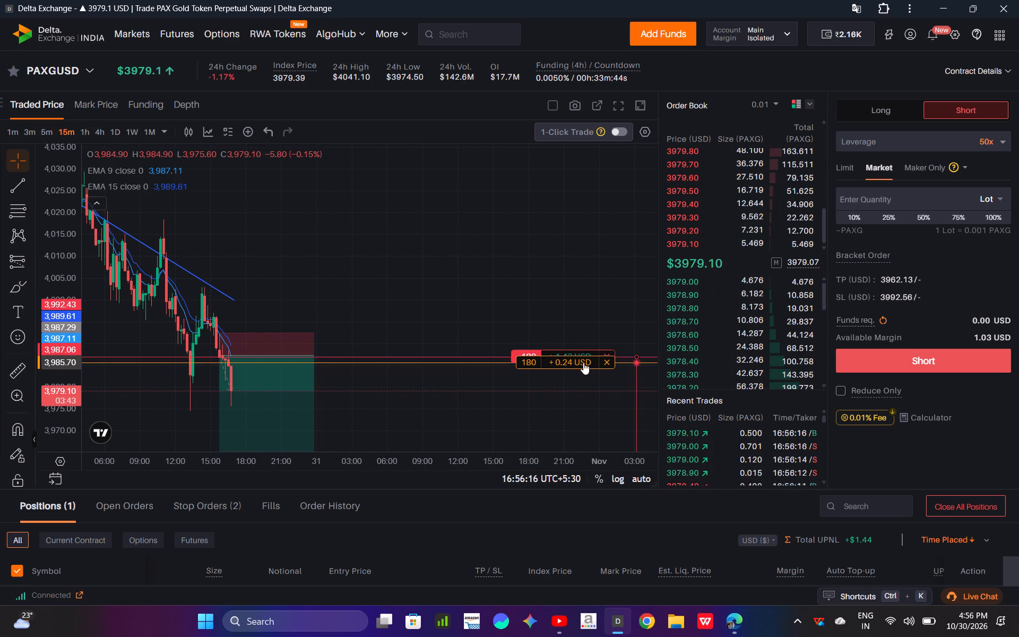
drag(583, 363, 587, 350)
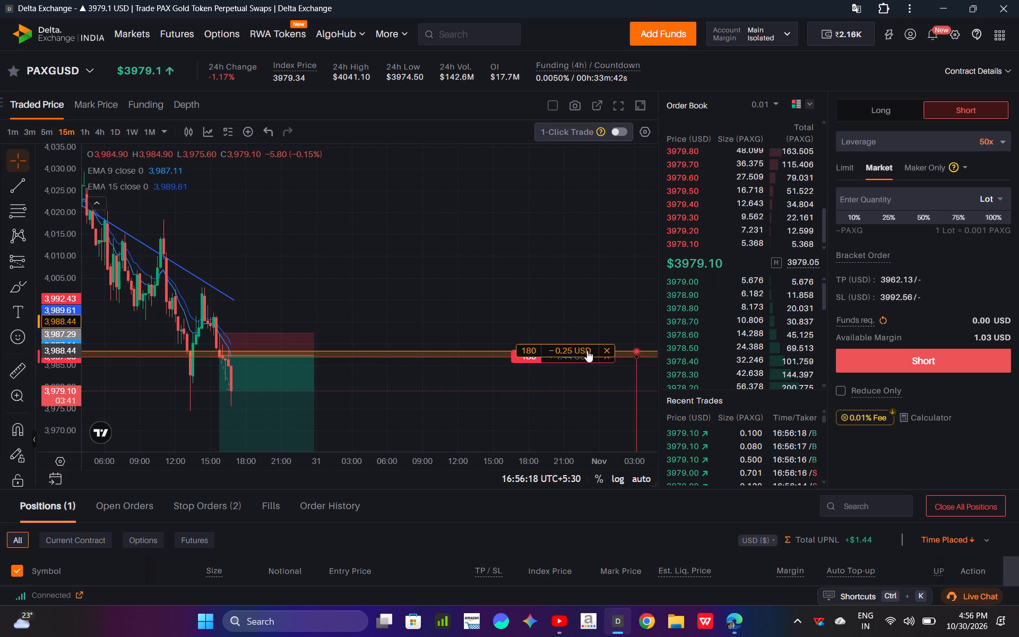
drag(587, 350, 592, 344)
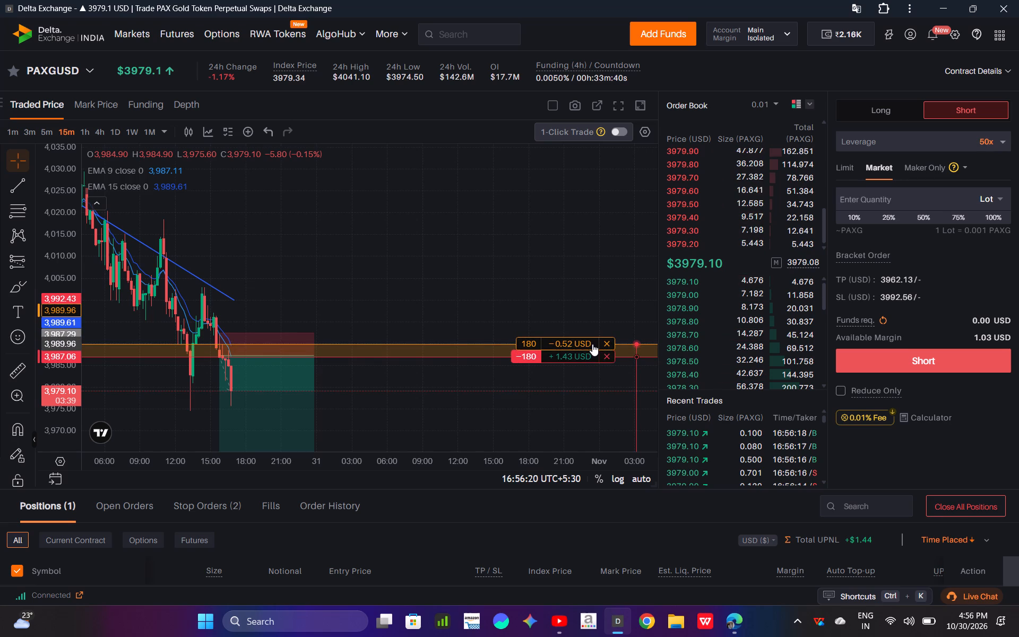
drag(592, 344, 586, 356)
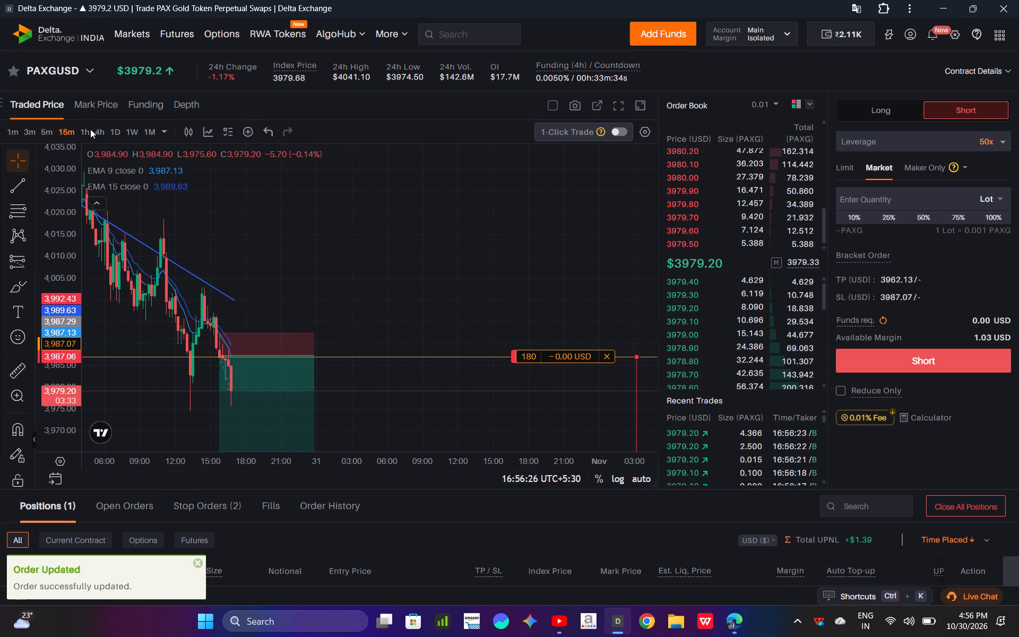
After checking the 5m chart, move the PAXGUSD short's stop-loss order up to 3991.83 on the 15m chart.
drag(48, 190, 62, 270)
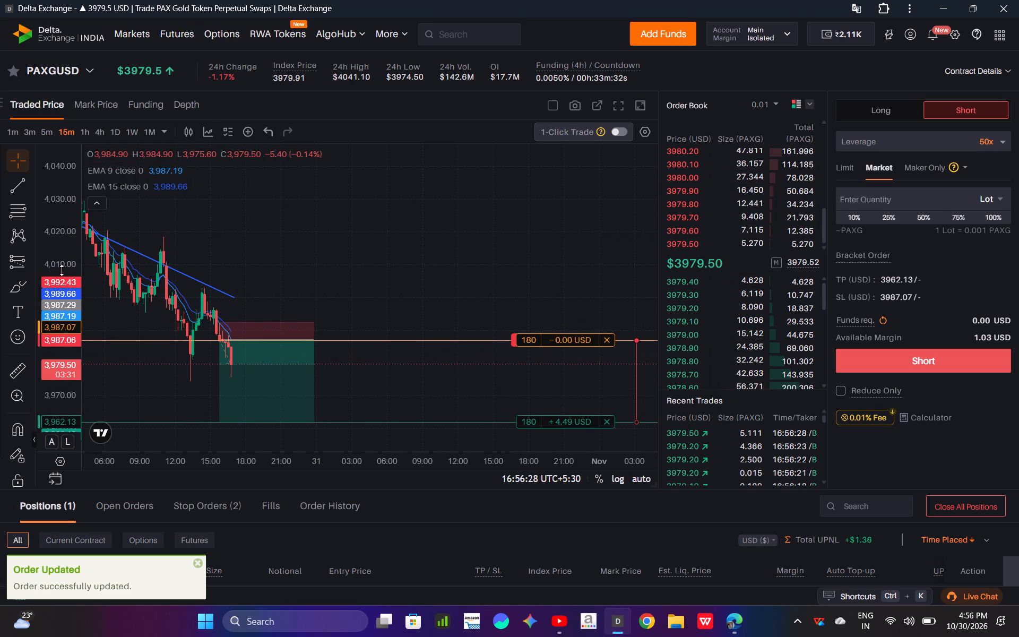
drag(359, 389, 373, 317)
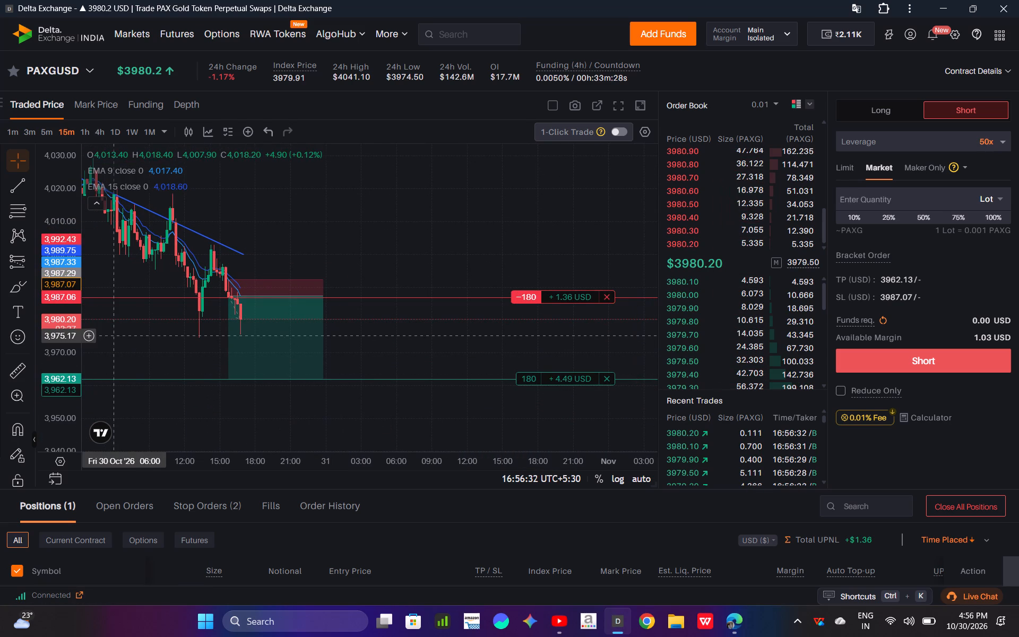
drag(62, 331, 56, 299)
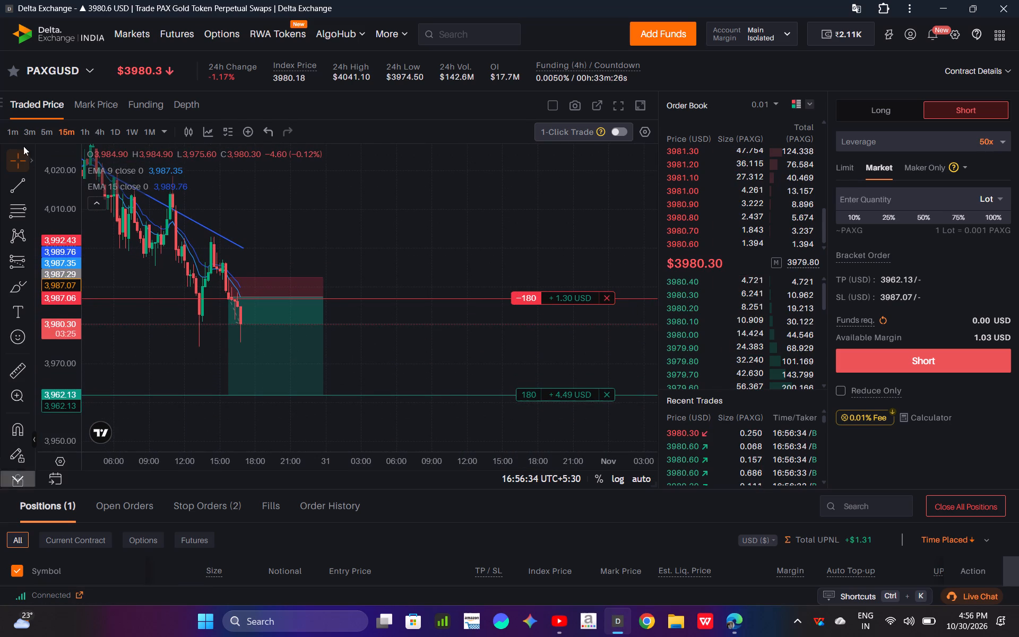
click(49, 132)
click(64, 130)
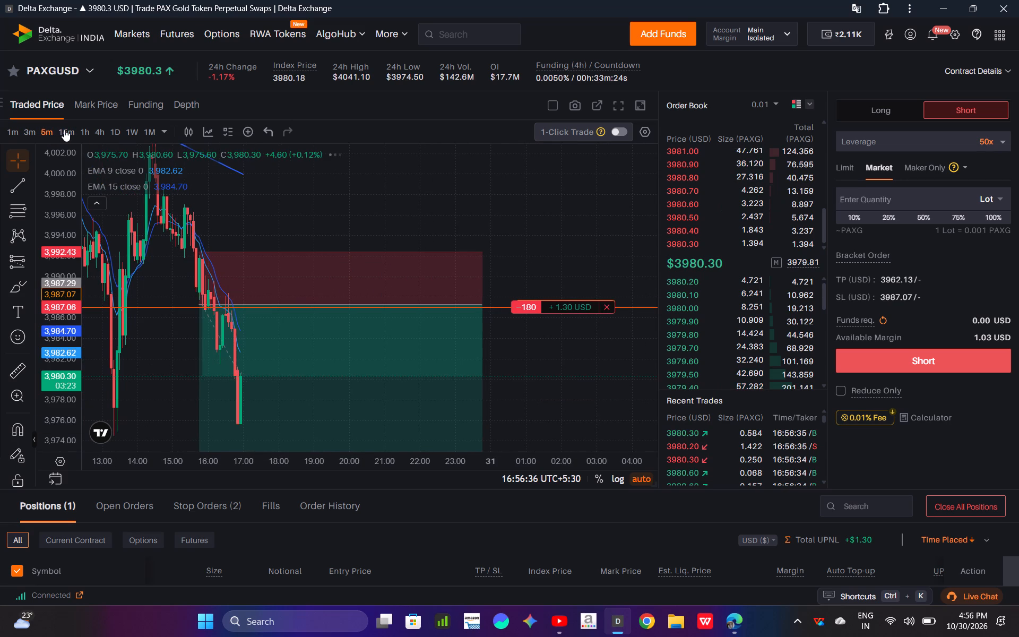
drag(30, 170, 63, 170)
drag(63, 170, 70, 229)
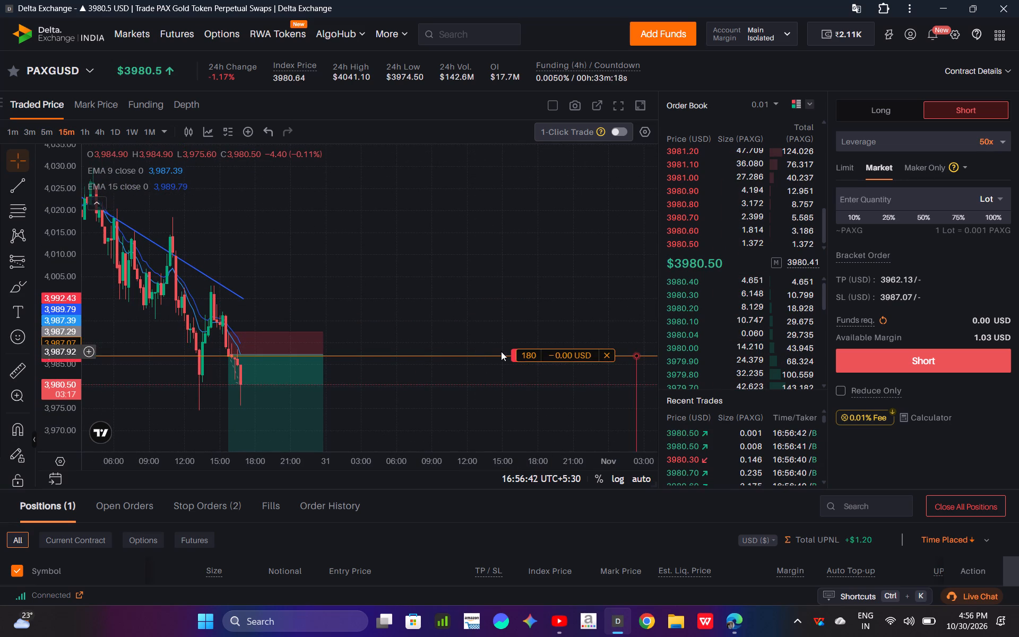
drag(540, 354, 555, 334)
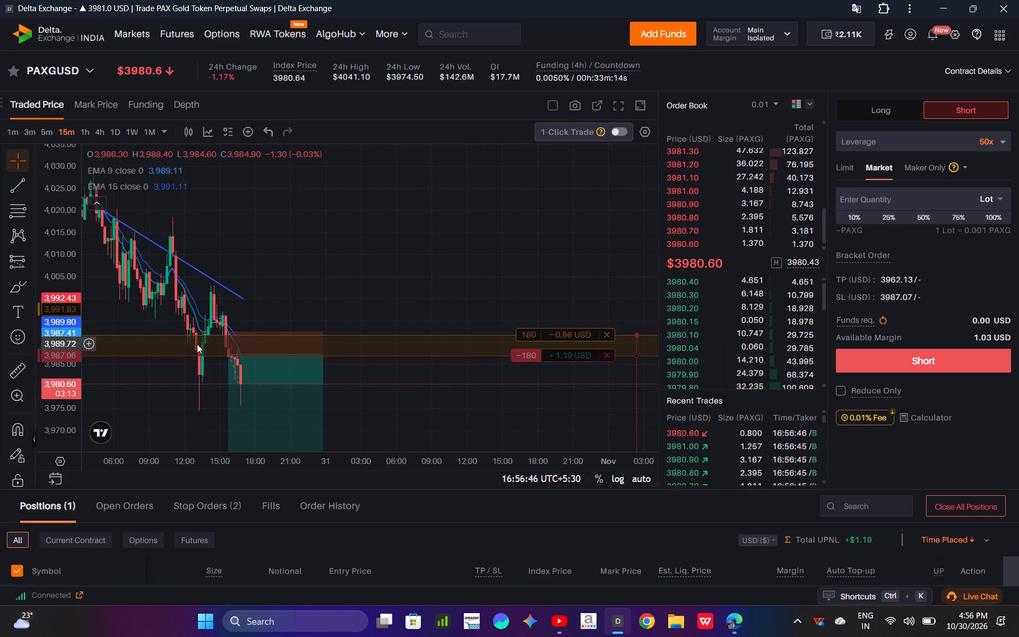
click(247, 338)
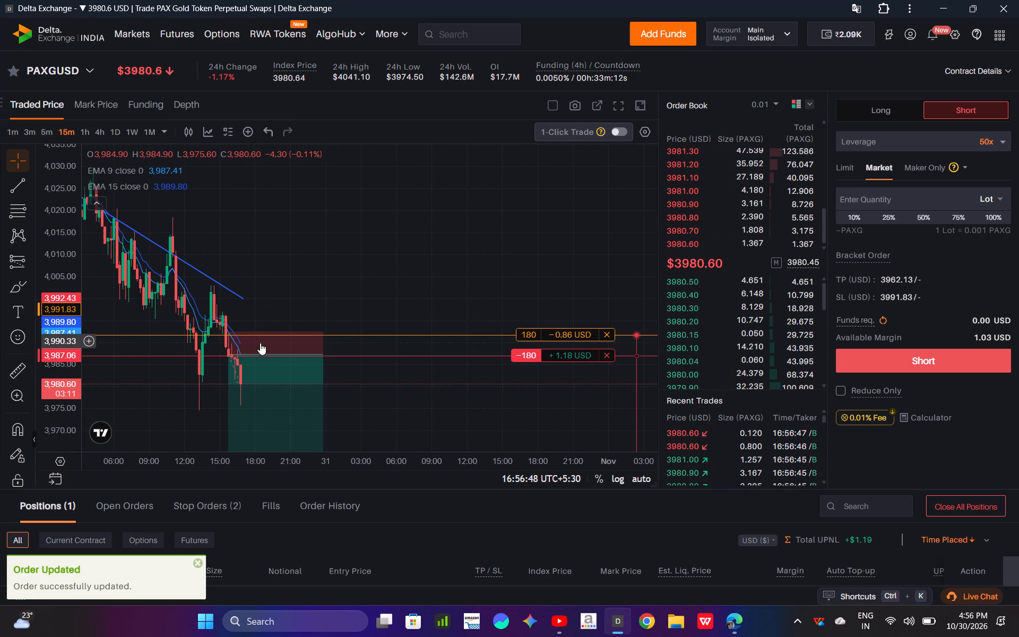
Examine the PAXGUSD short's price action between its stop loss and take profit on the 5m chart.
click(48, 133)
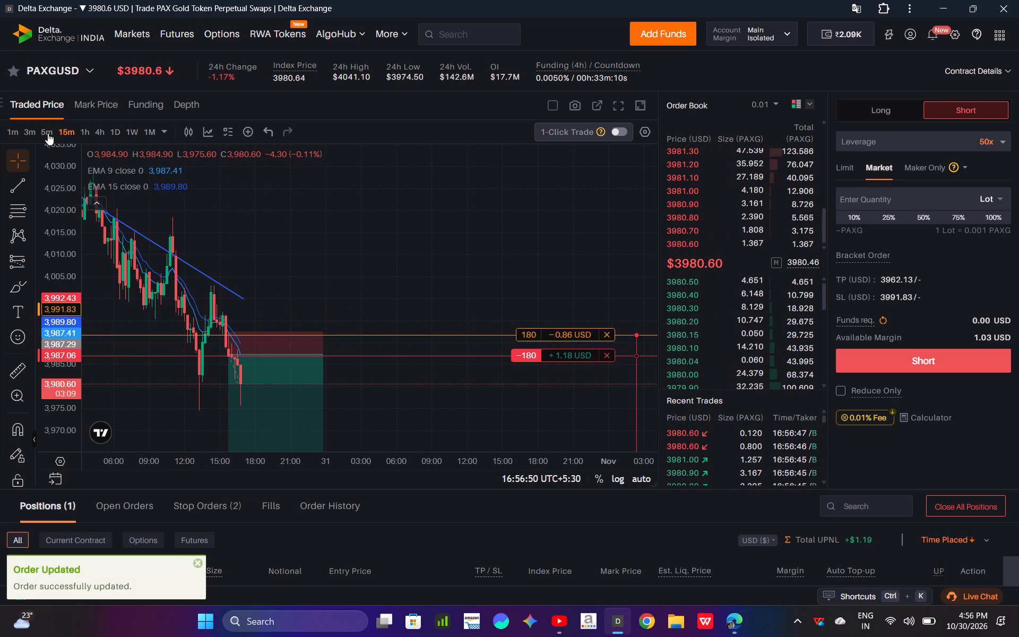
drag(32, 208, 54, 215)
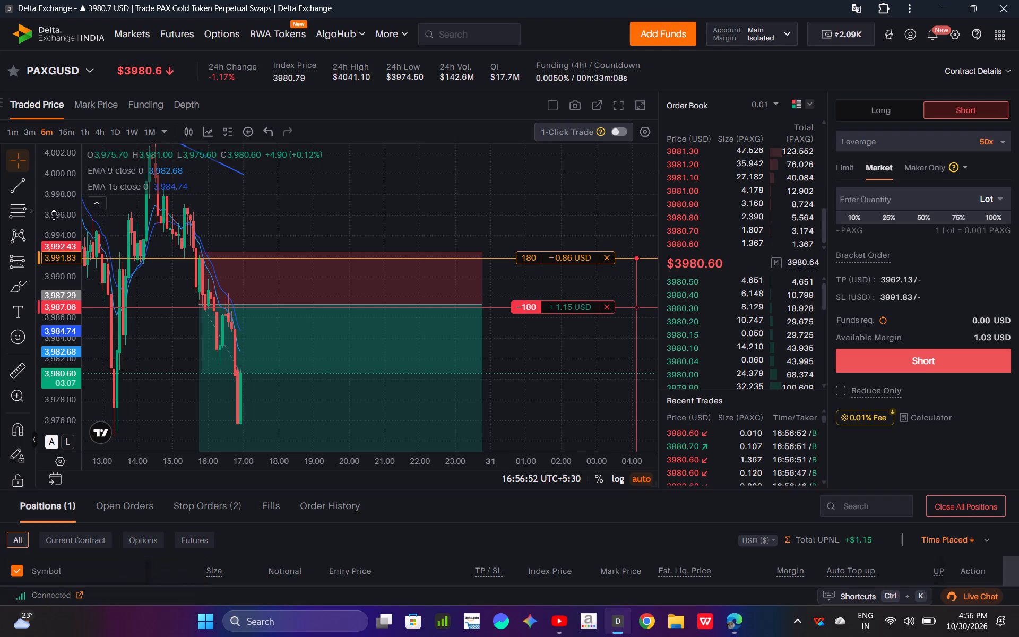
drag(54, 215, 62, 194)
drag(62, 194, 68, 333)
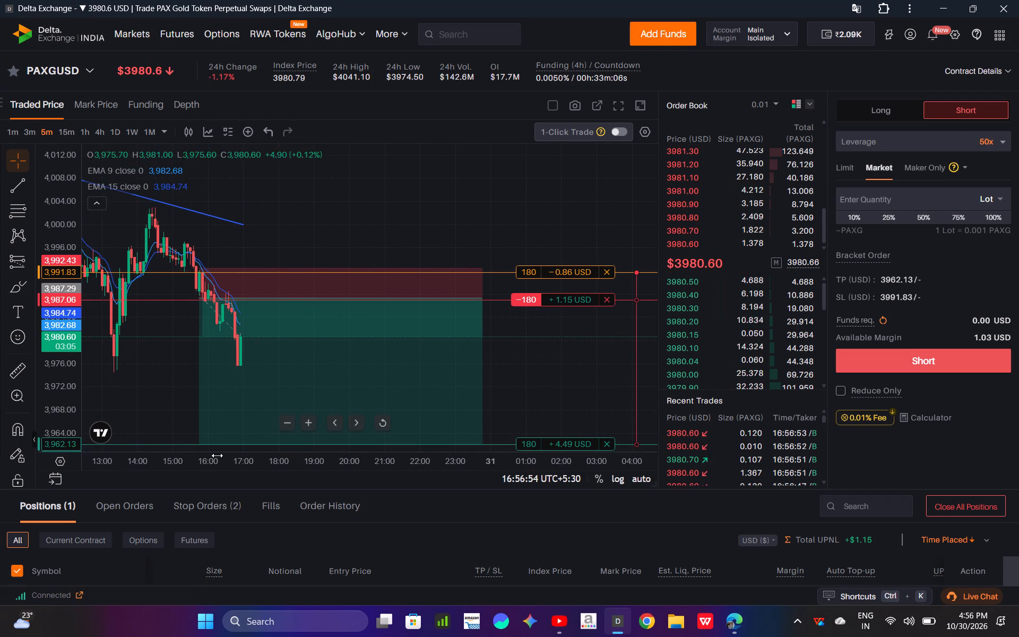
drag(217, 455, 435, 483)
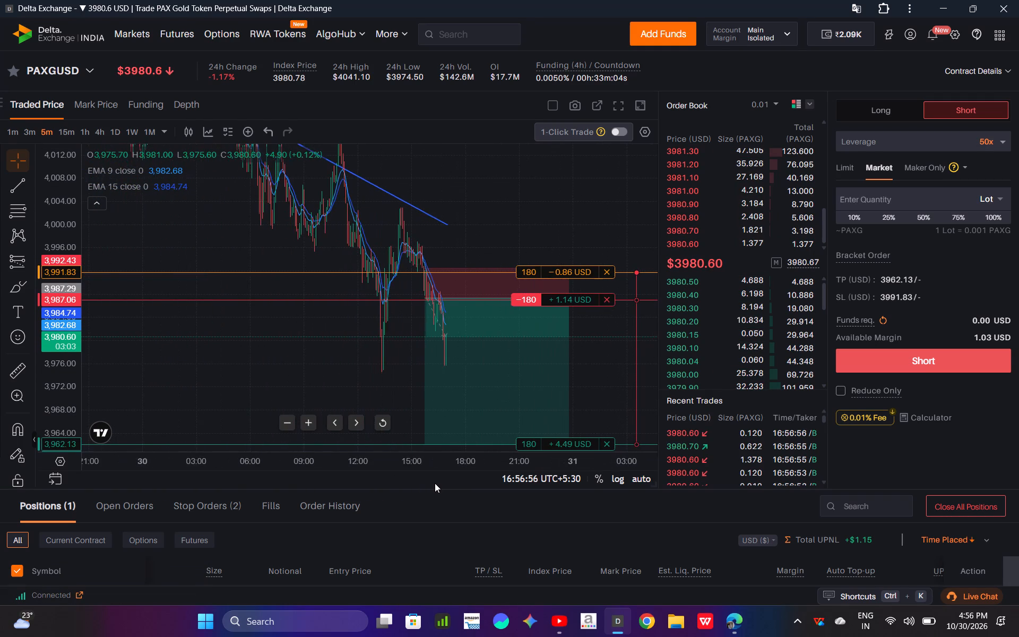
drag(435, 483, 274, 468)
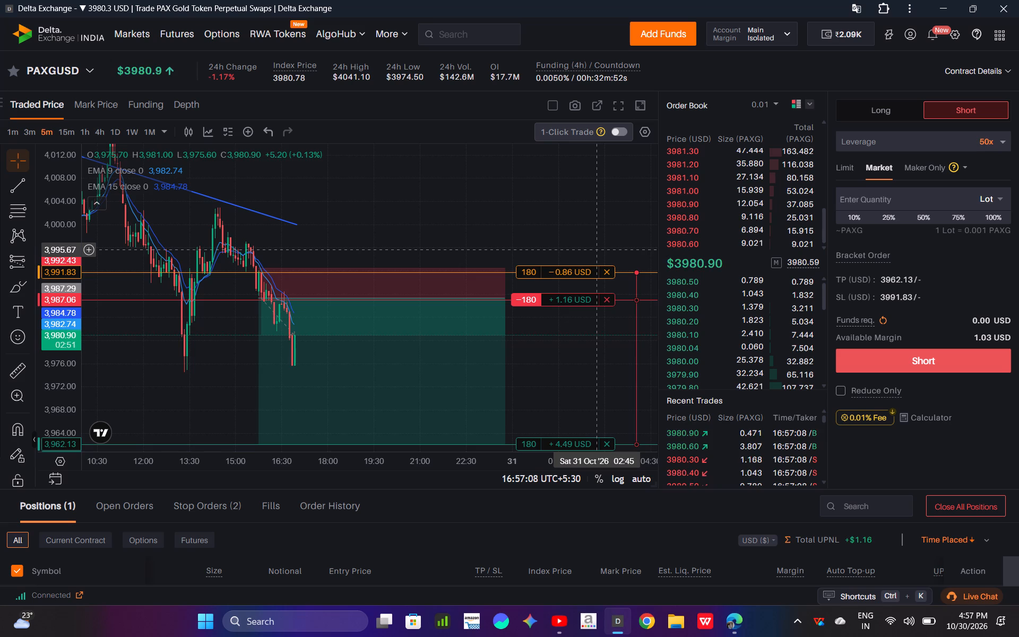
drag(480, 256, 495, 210)
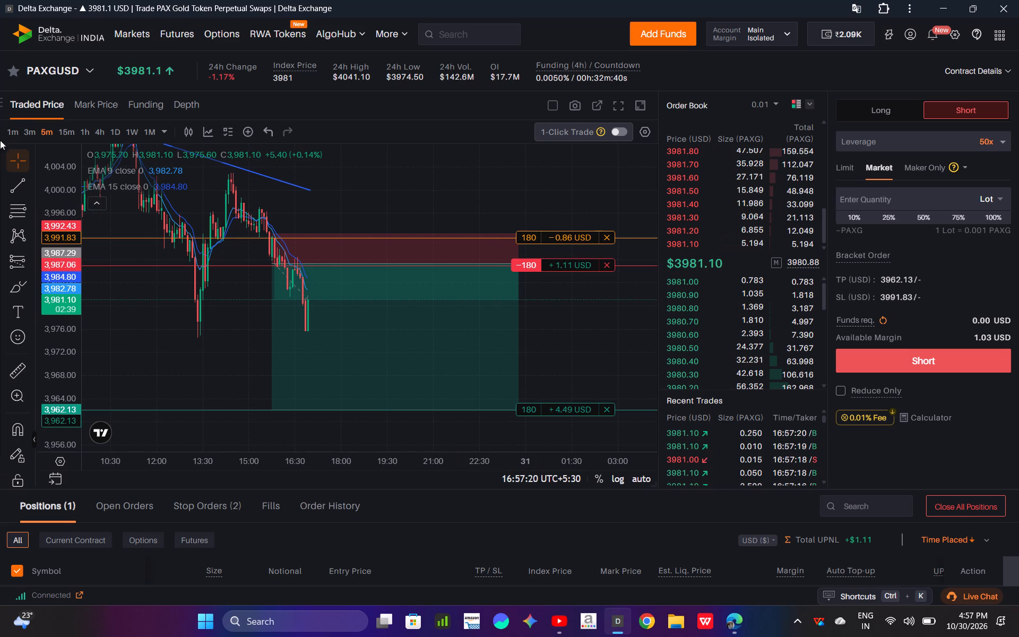
Compare the PAXGUSD short's price action on the 3m and 1h charts, ending back on the 5m chart.
click(29, 127)
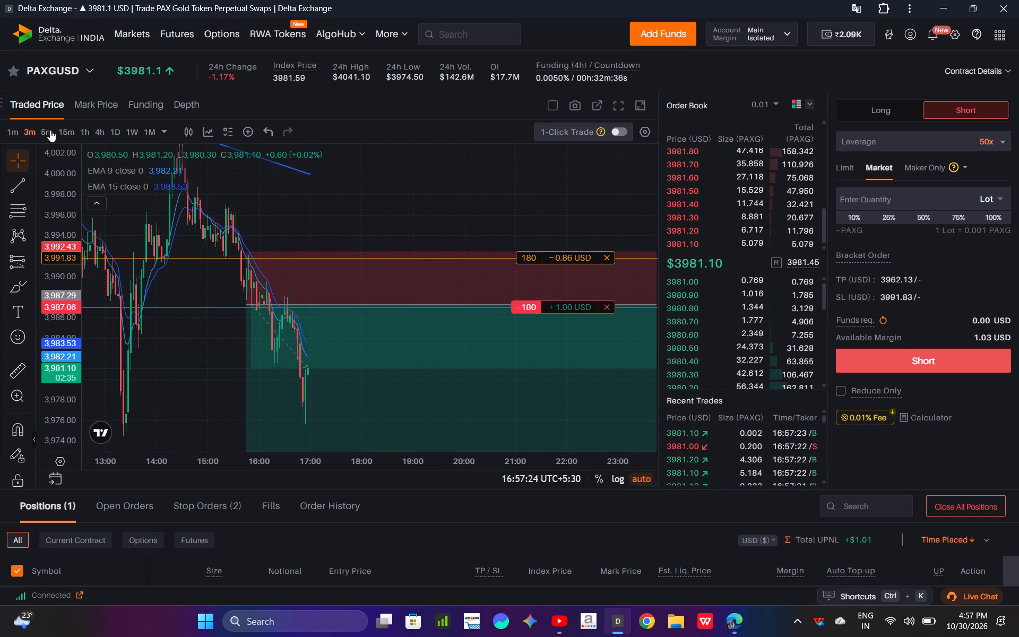
click(89, 131)
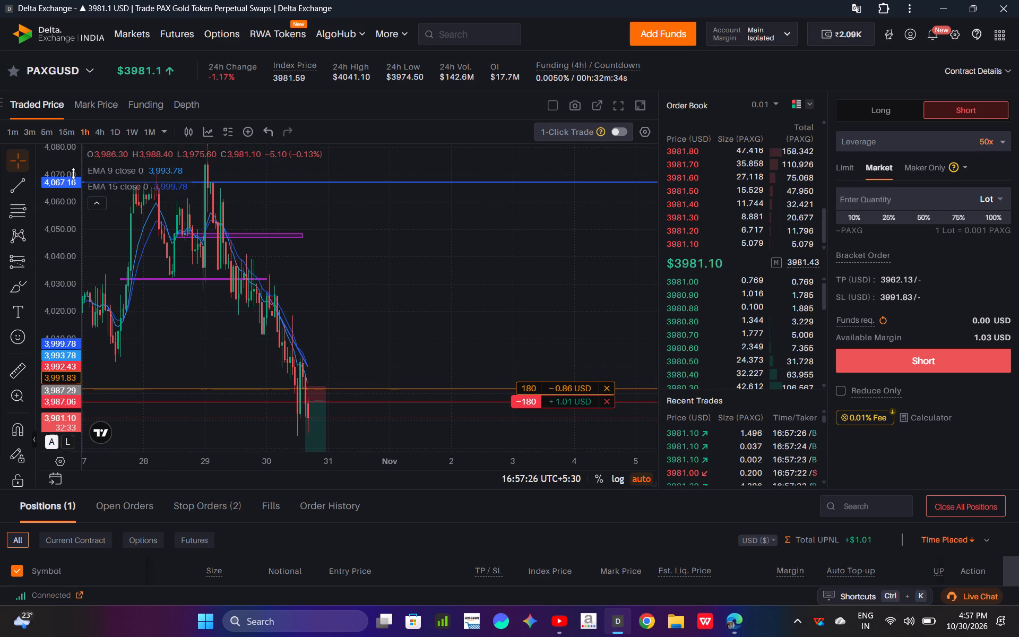
drag(73, 174, 67, 278)
drag(262, 453, 265, 451)
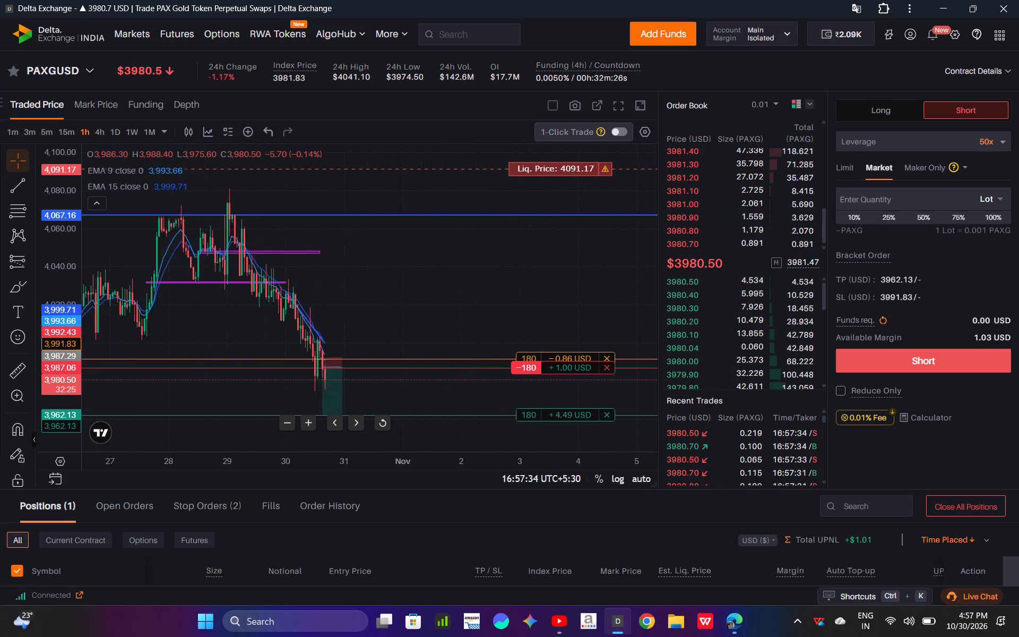
drag(265, 451, 158, 450)
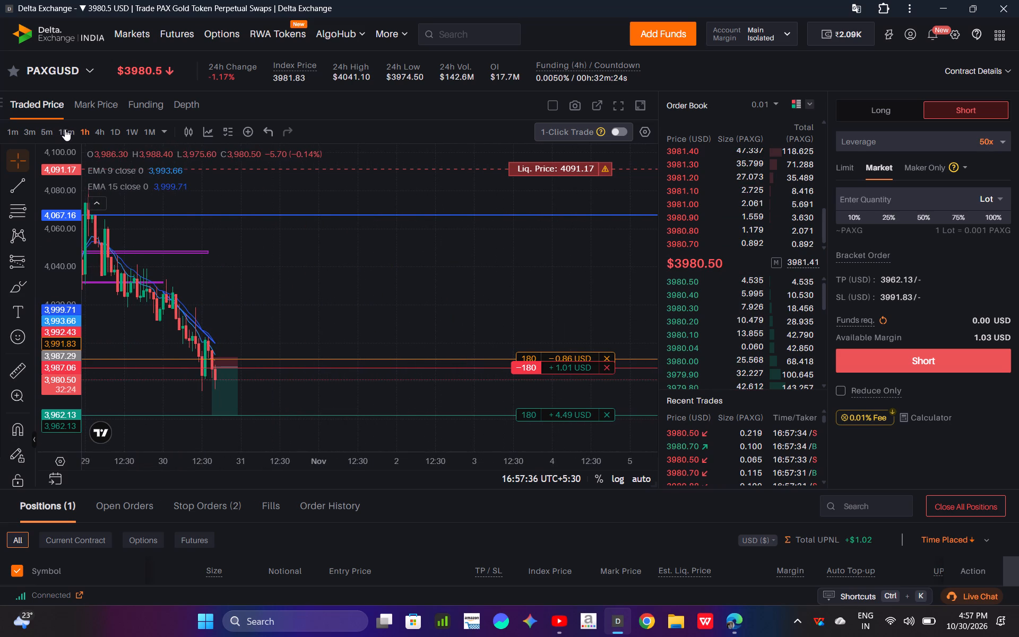
click(65, 129)
click(47, 131)
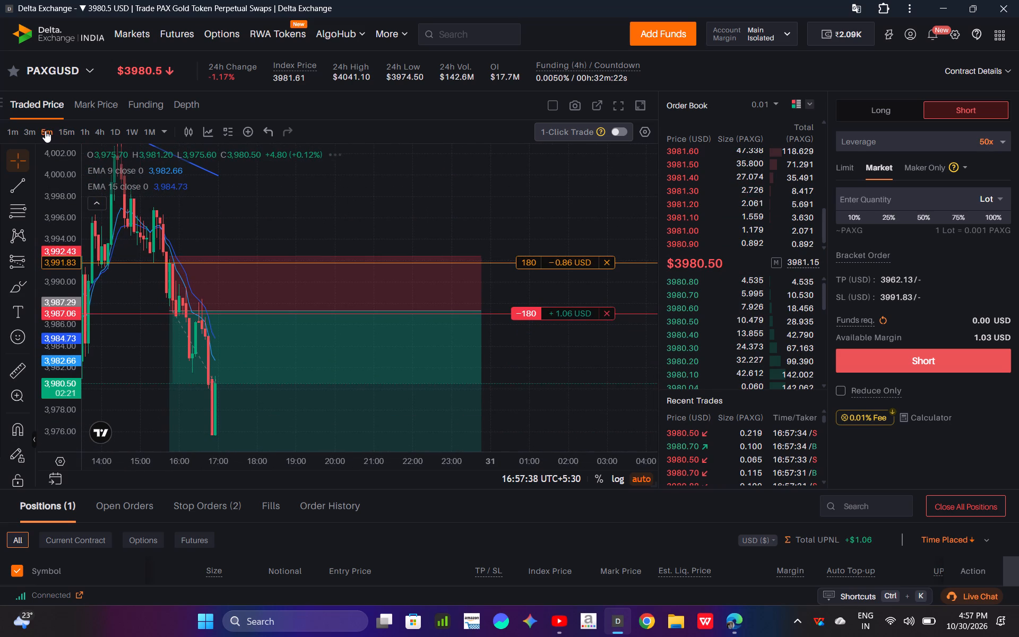
drag(53, 176, 75, 287)
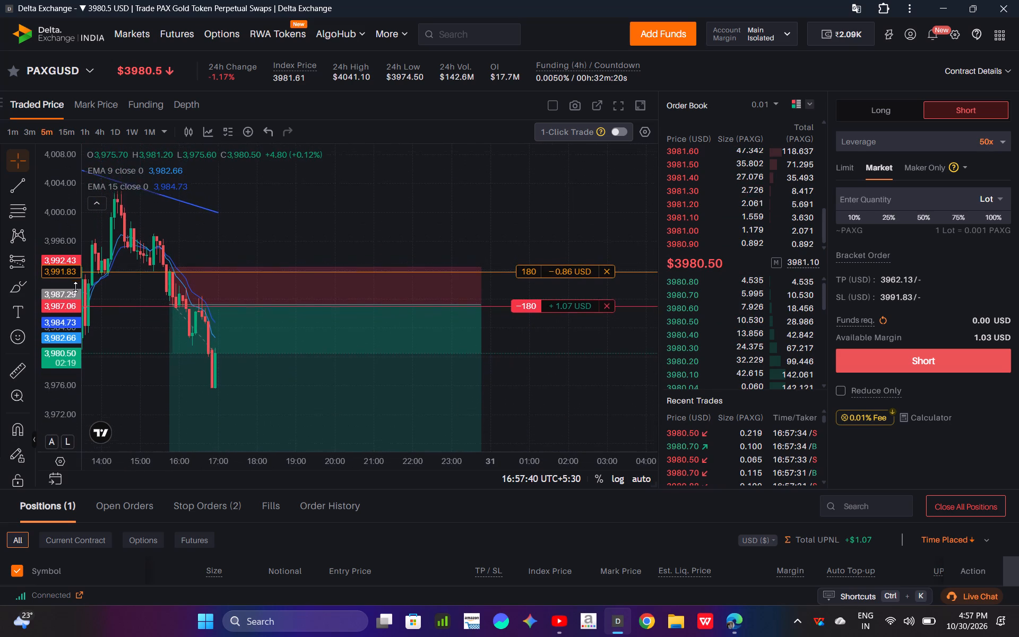
drag(75, 287, 76, 290)
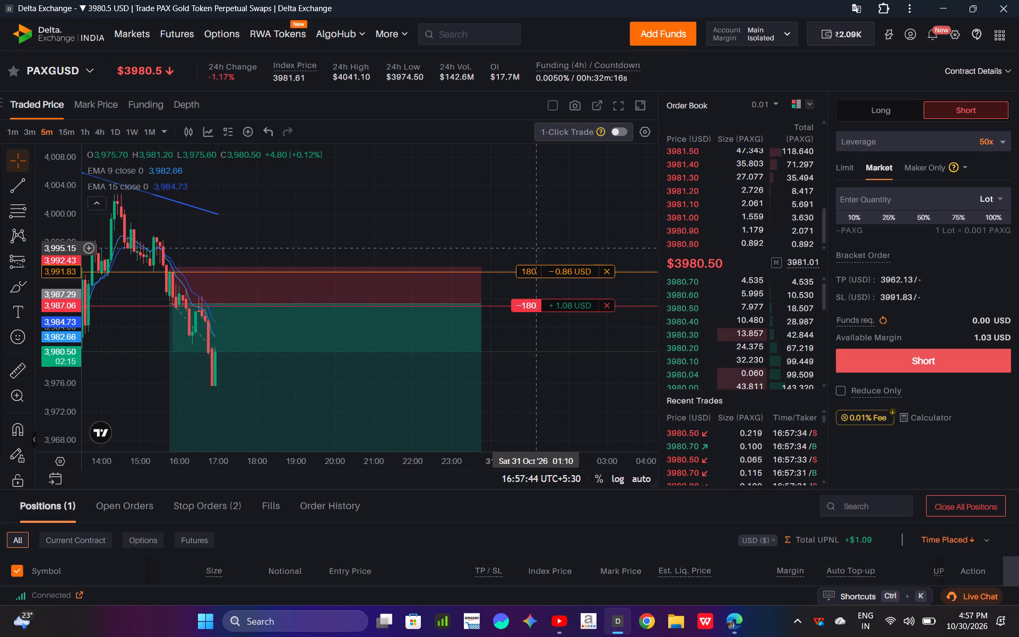
click(570, 271)
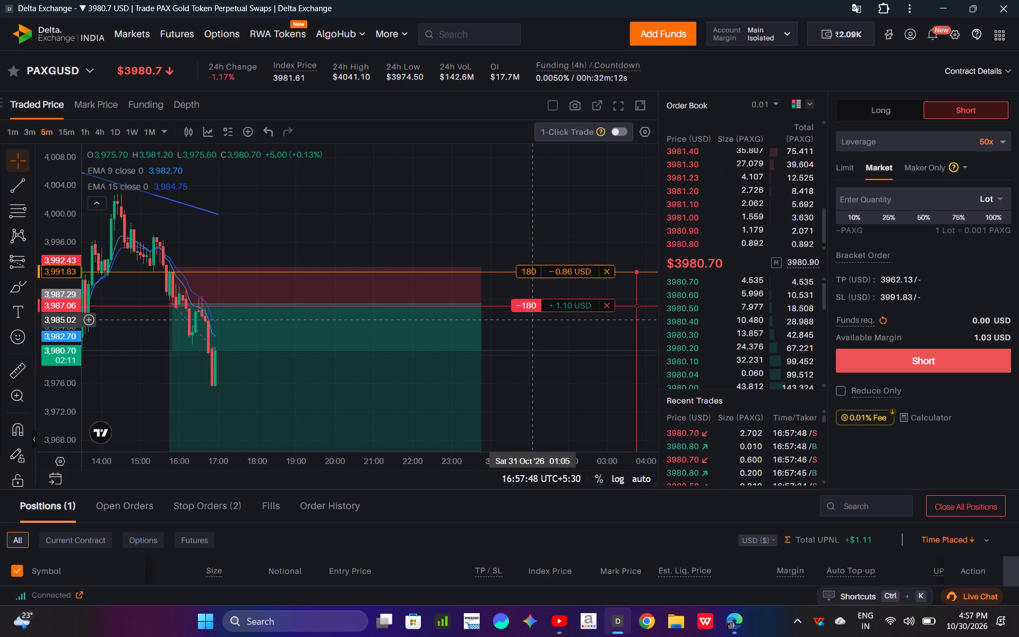
Measure the price drop from the short's entry line to about 3976.77 on the 5m chart.
shift+click(485, 307)
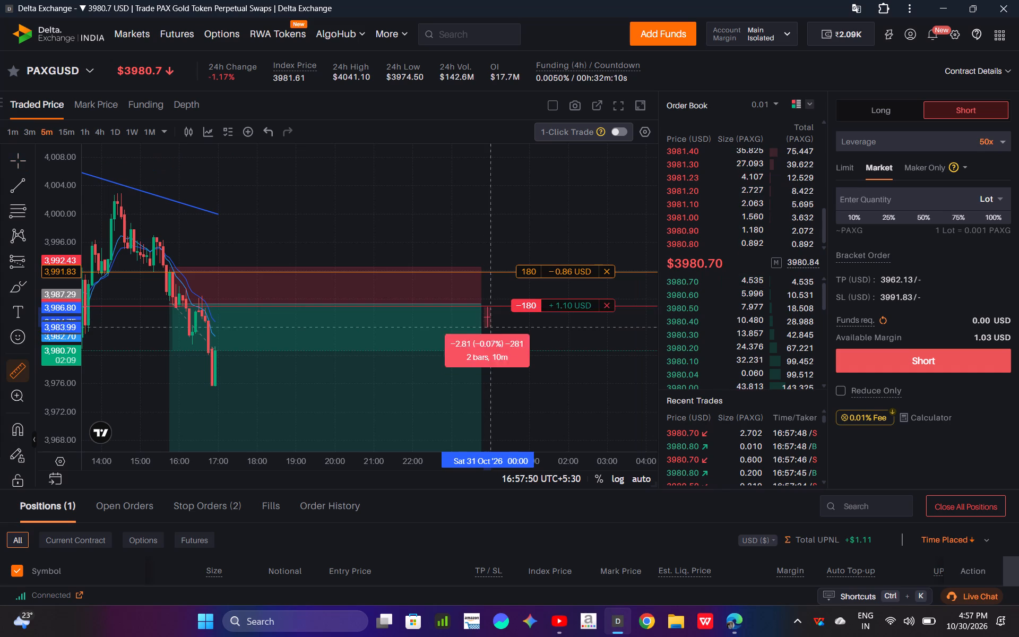
click(502, 378)
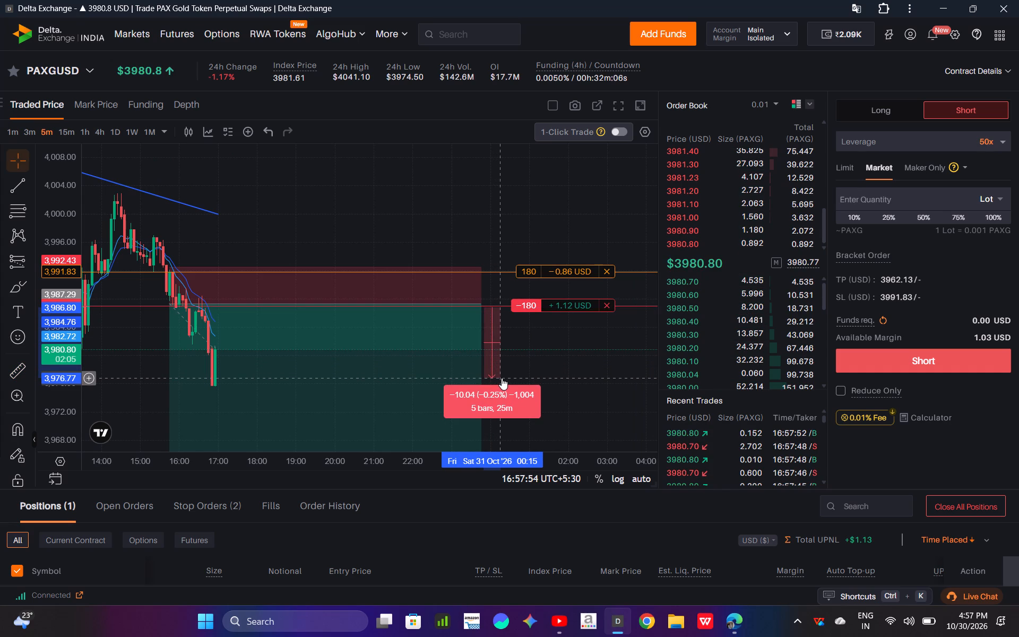
click(502, 378)
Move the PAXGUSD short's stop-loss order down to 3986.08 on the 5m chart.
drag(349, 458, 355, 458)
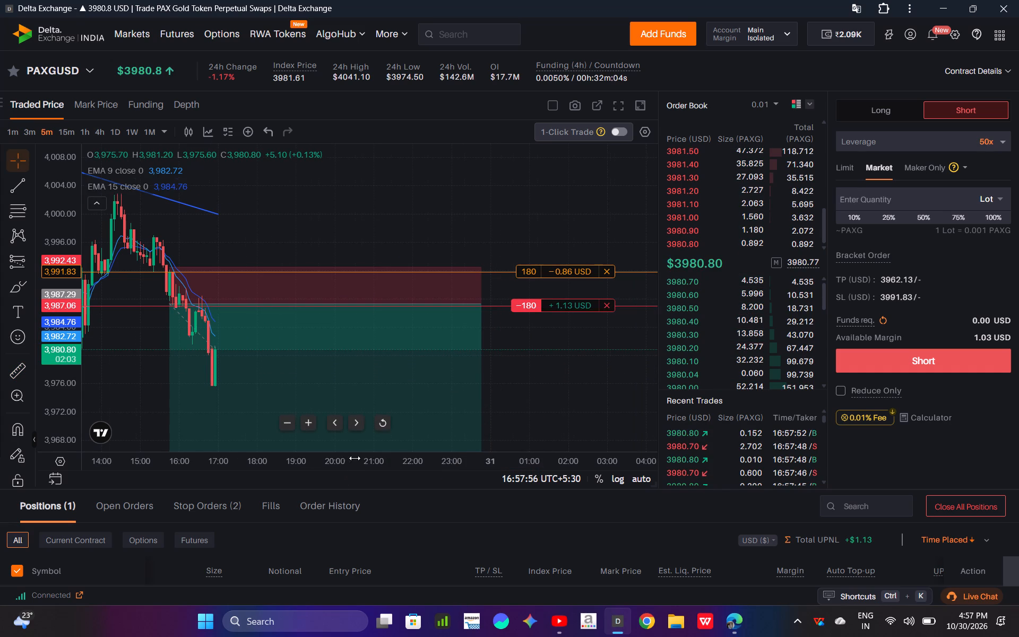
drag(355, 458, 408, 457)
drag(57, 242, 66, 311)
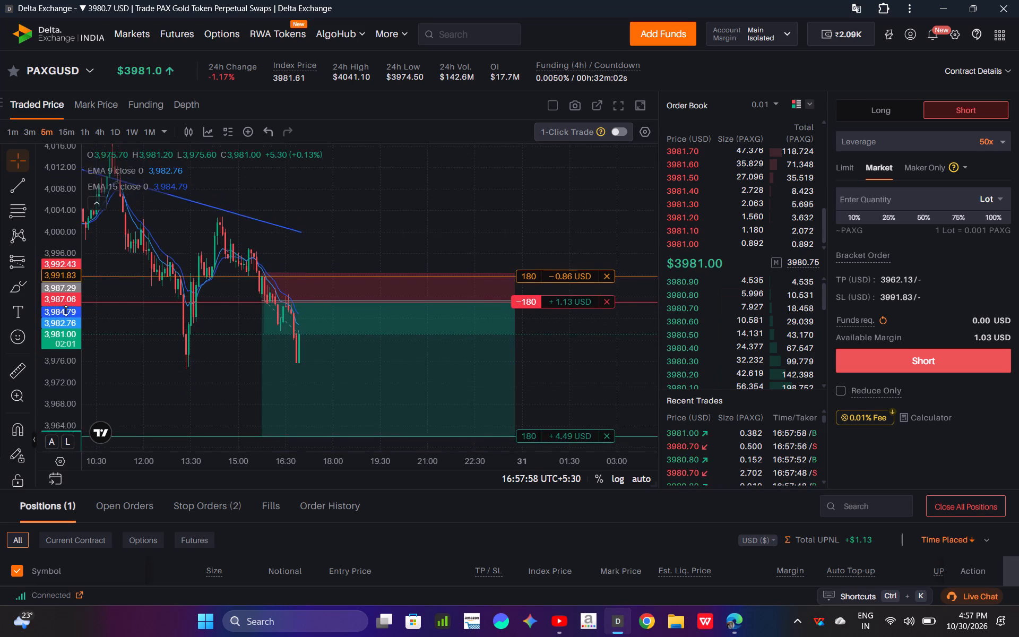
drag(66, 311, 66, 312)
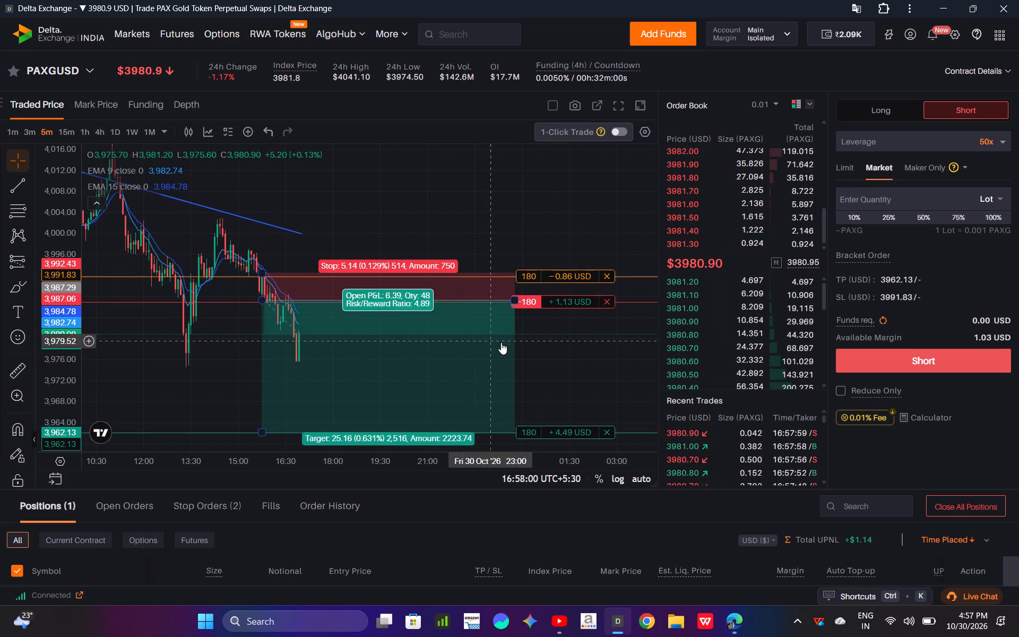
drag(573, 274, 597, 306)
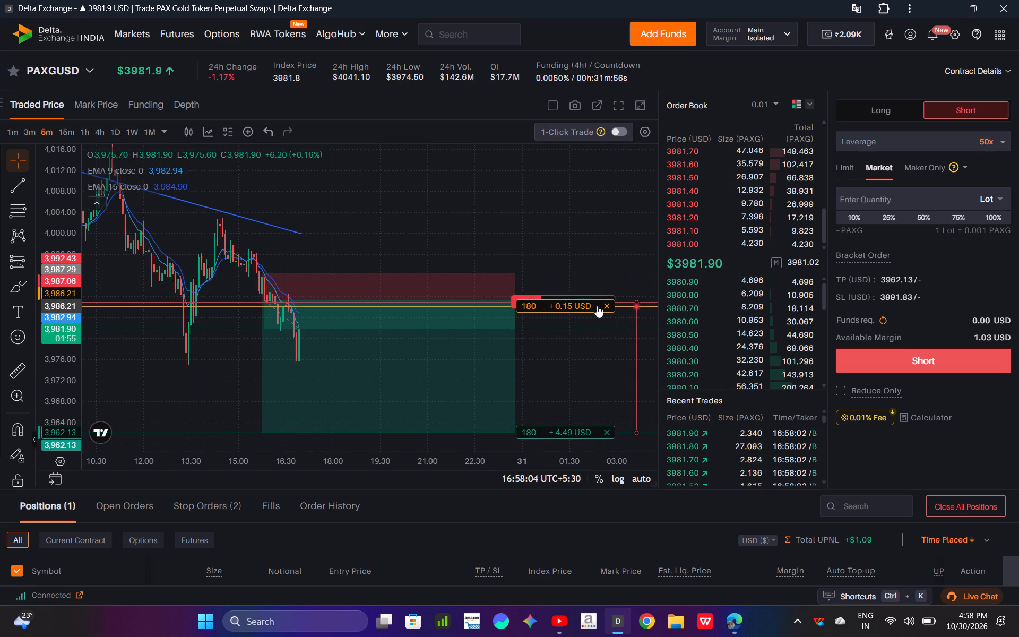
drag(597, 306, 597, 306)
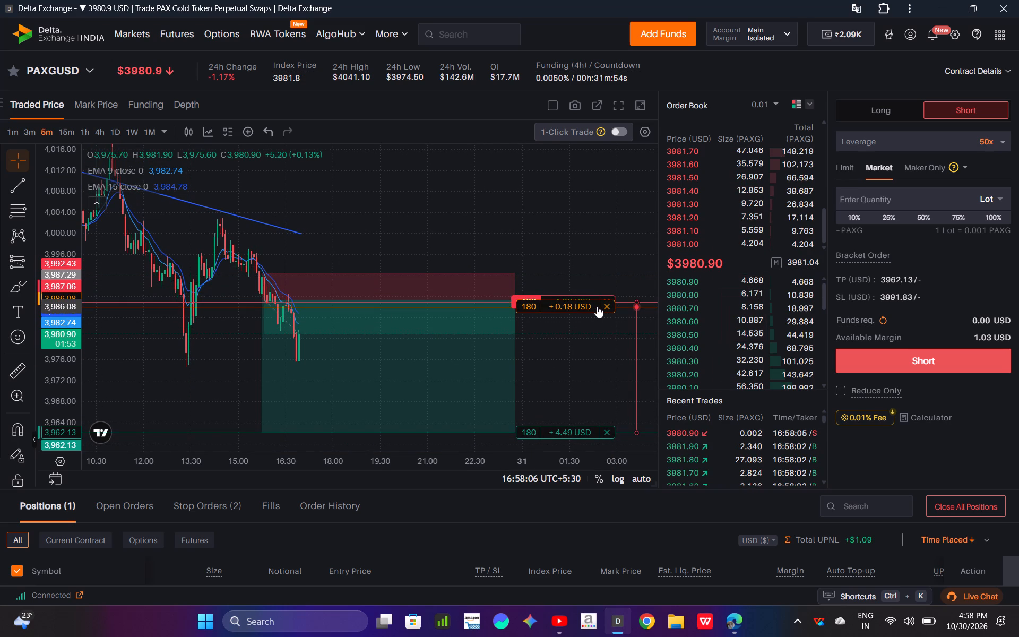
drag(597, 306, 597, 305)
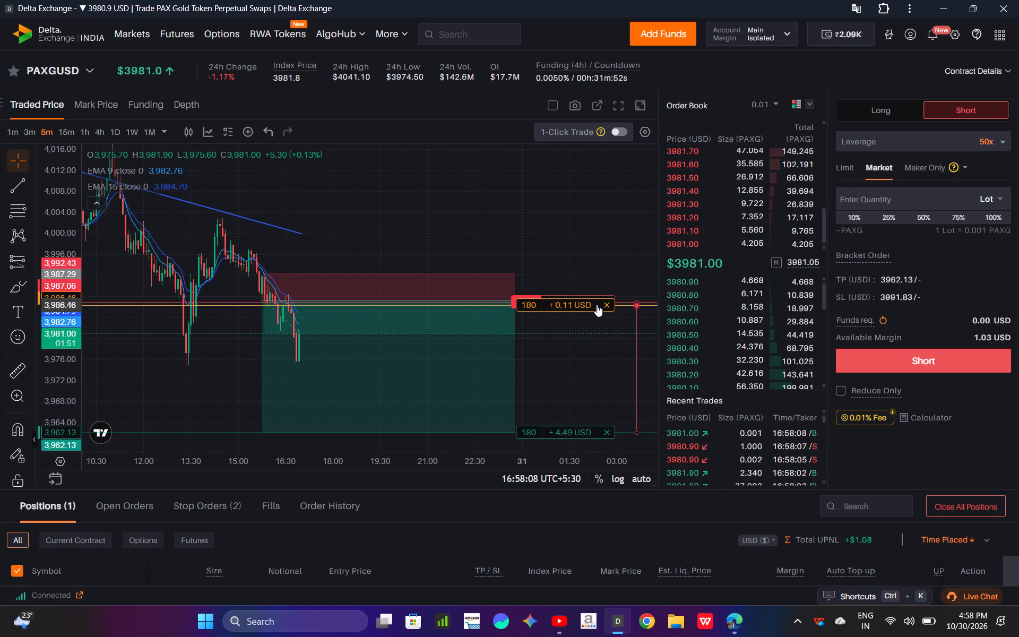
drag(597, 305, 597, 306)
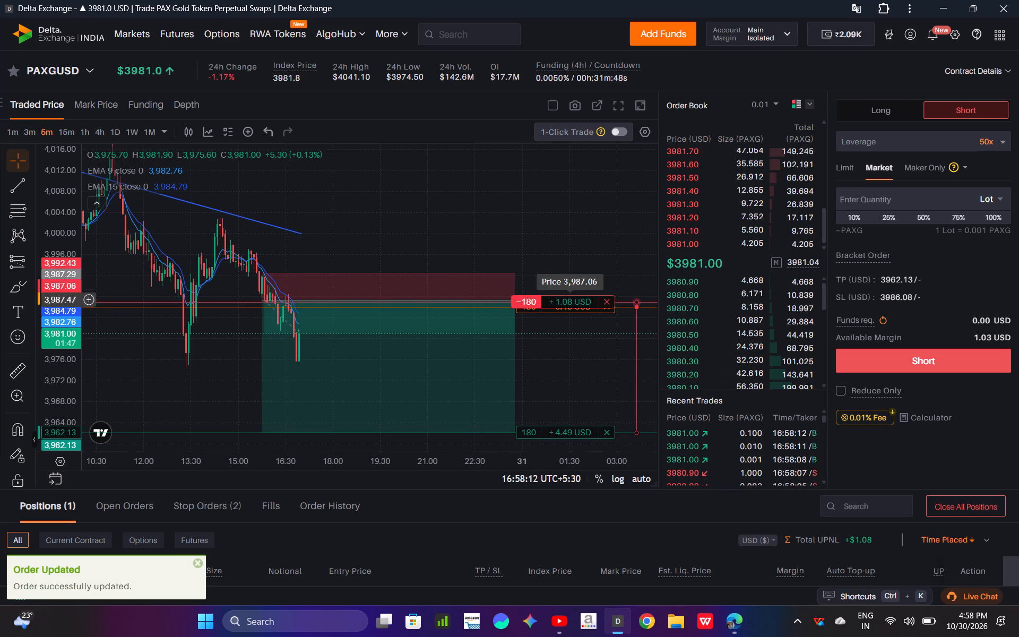
Examine the PAXGUSD short's recent price action relative to its stop loss and take profit on the 5m chart.
drag(552, 229, 570, 195)
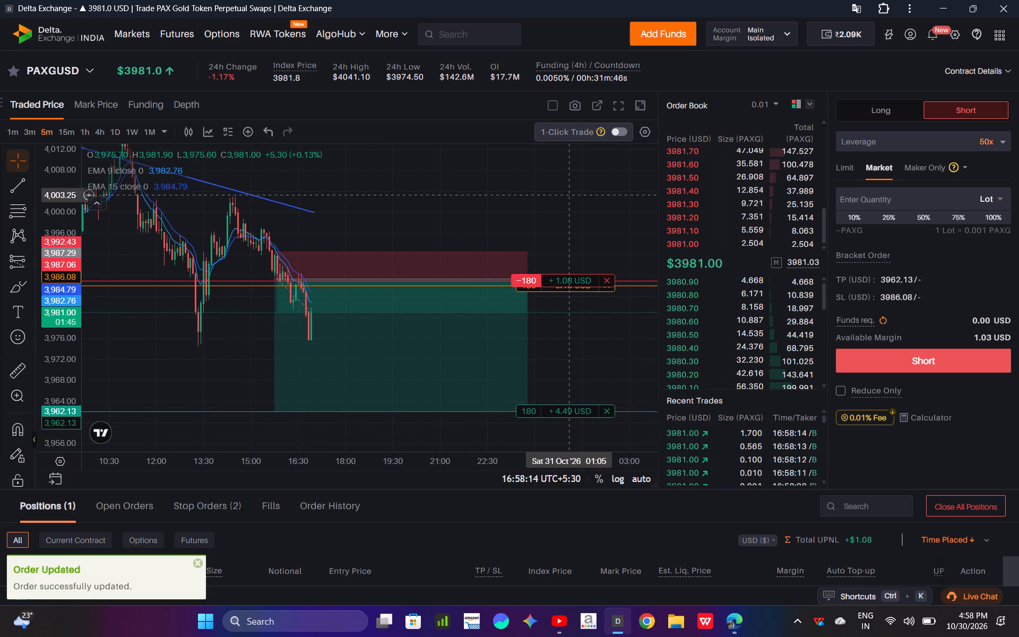
drag(570, 195, 570, 176)
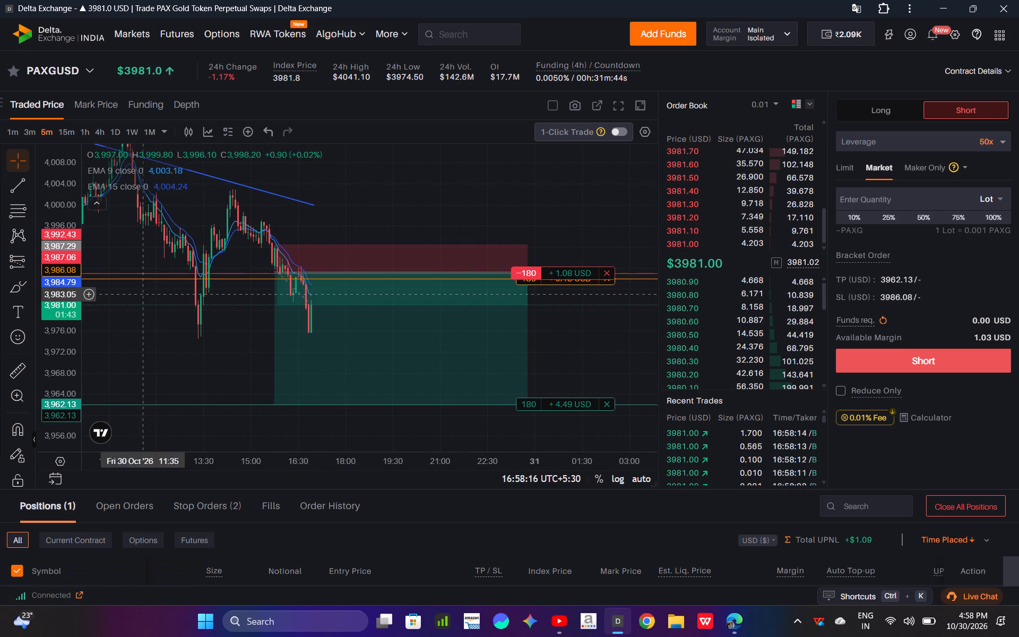
drag(56, 269, 57, 234)
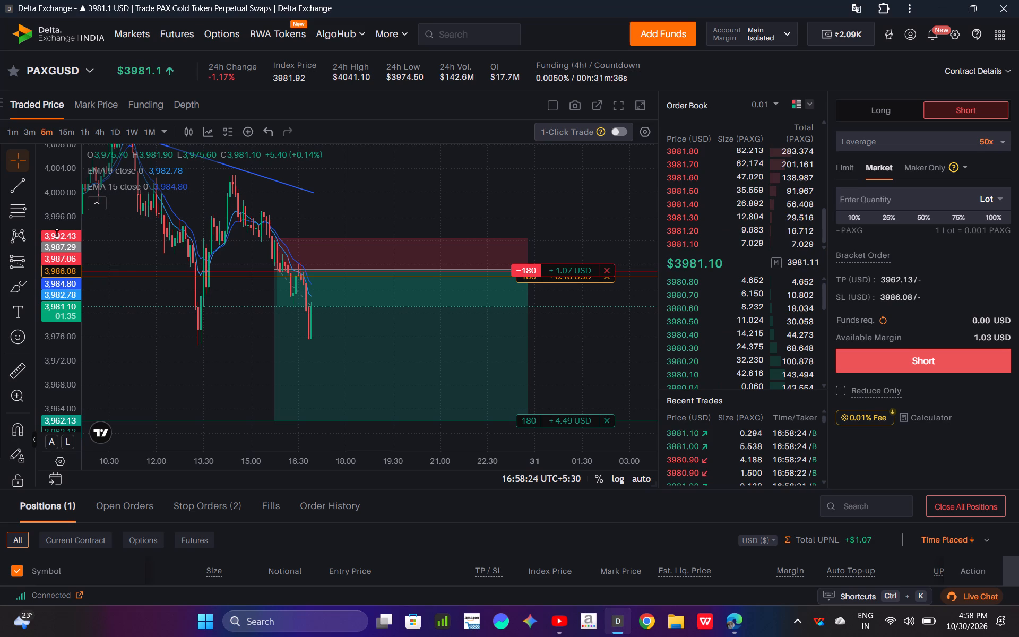
drag(57, 234, 57, 234)
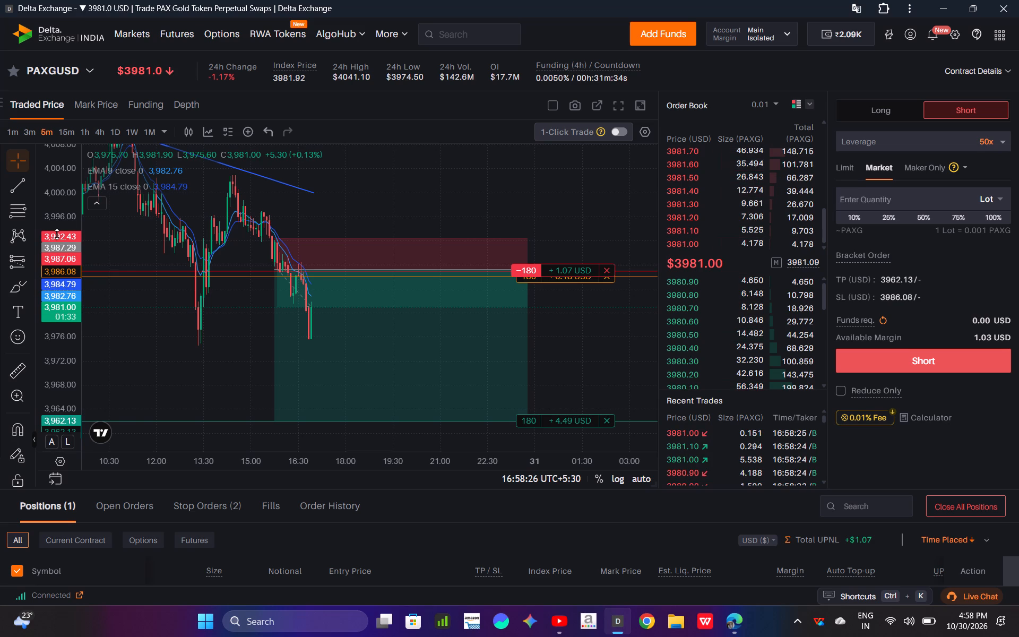
drag(57, 234, 57, 235)
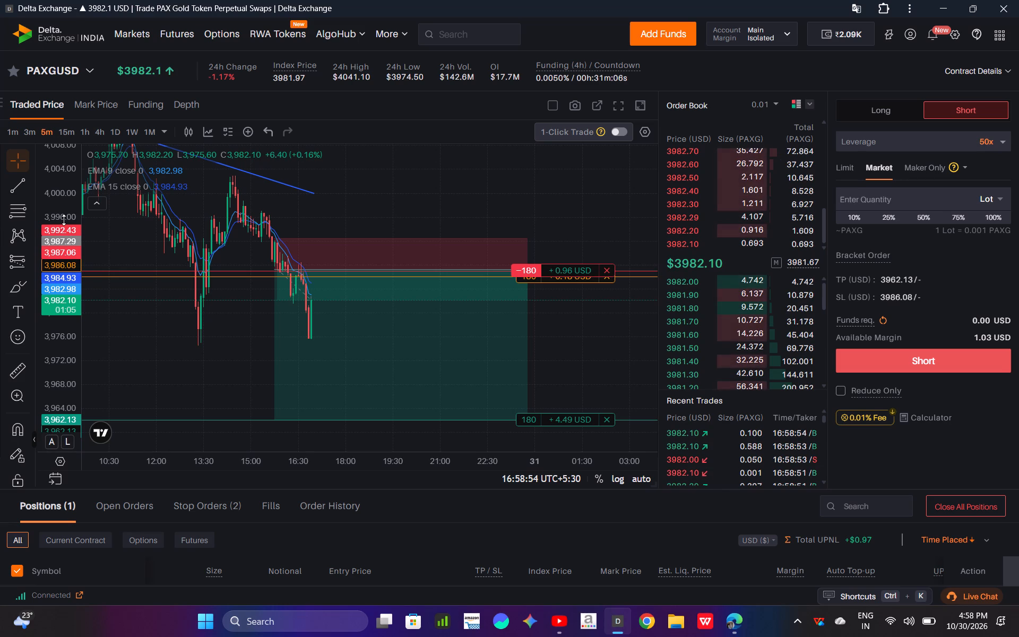
drag(64, 220, 53, 158)
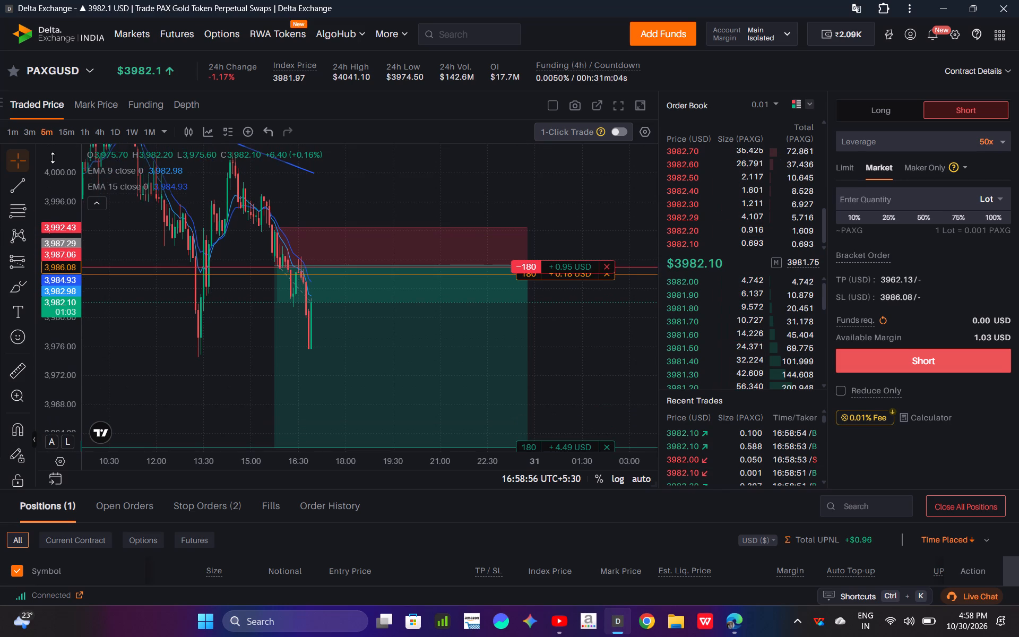
drag(53, 158, 44, 184)
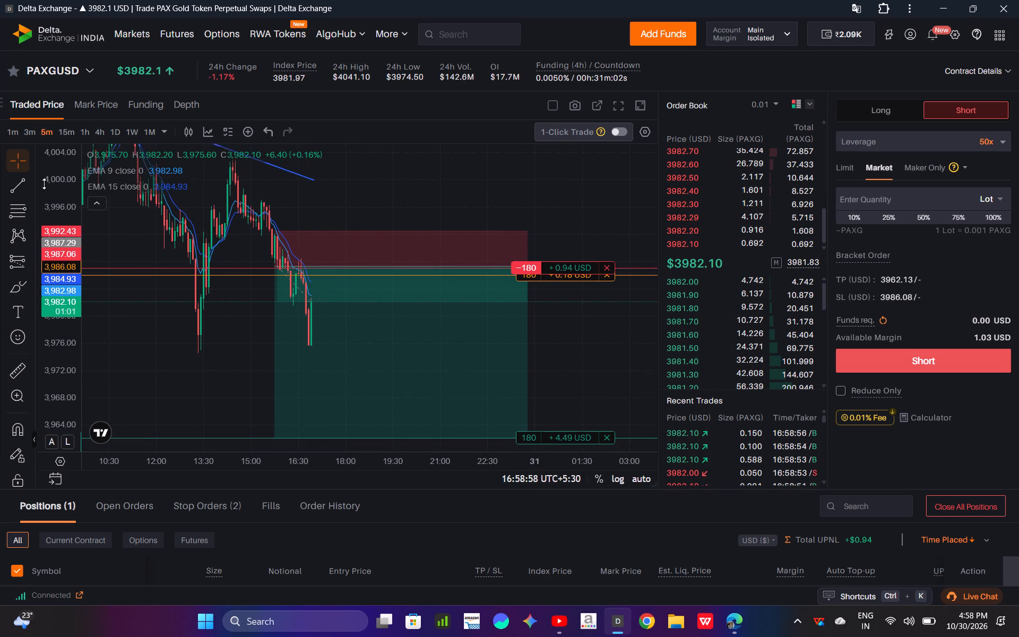
drag(44, 184, 44, 204)
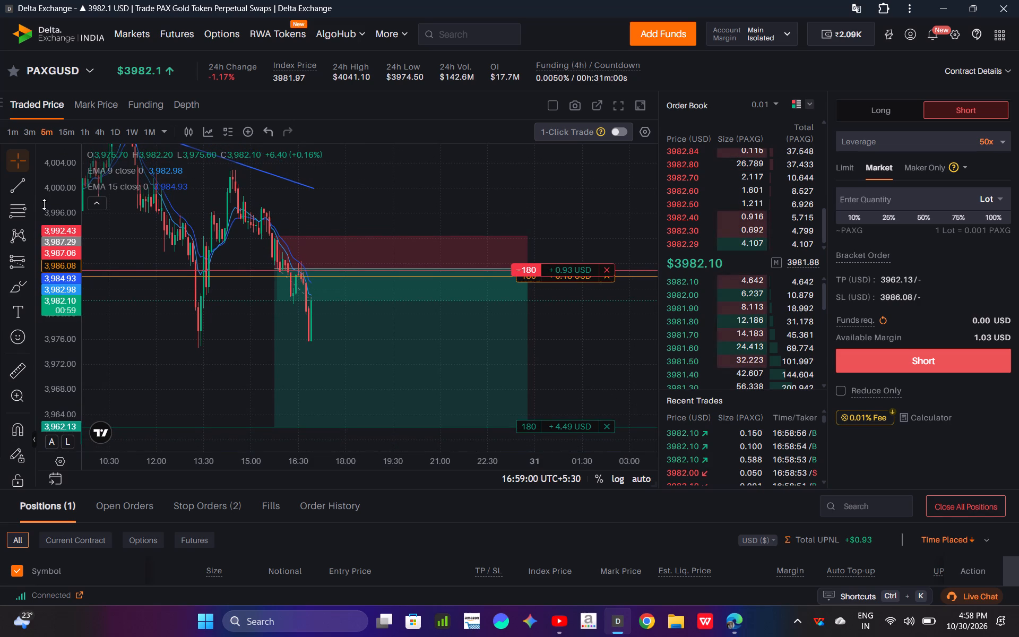
drag(44, 204, 48, 186)
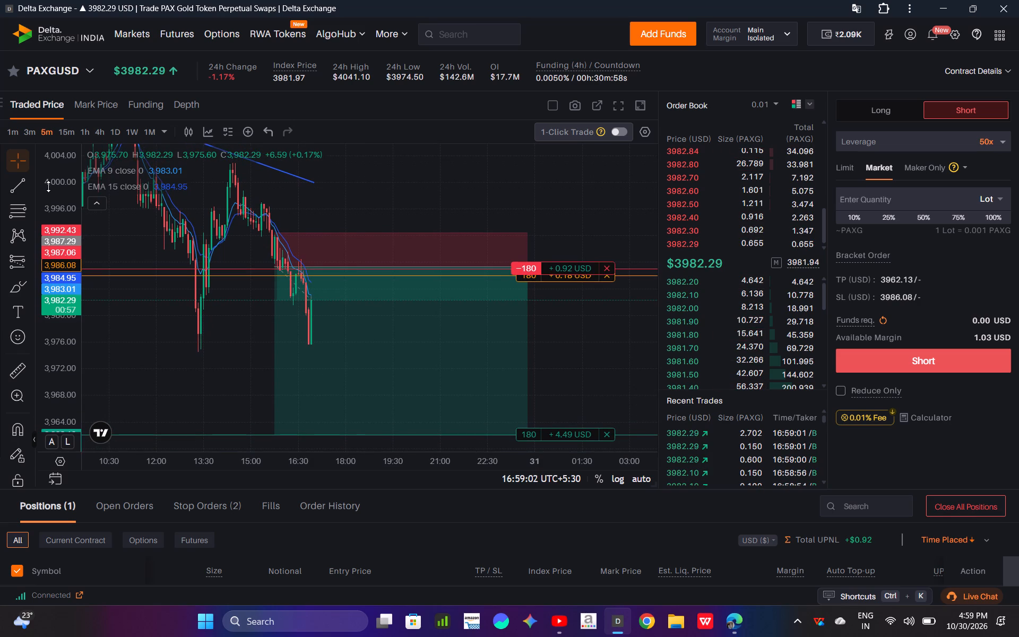
drag(48, 186, 48, 189)
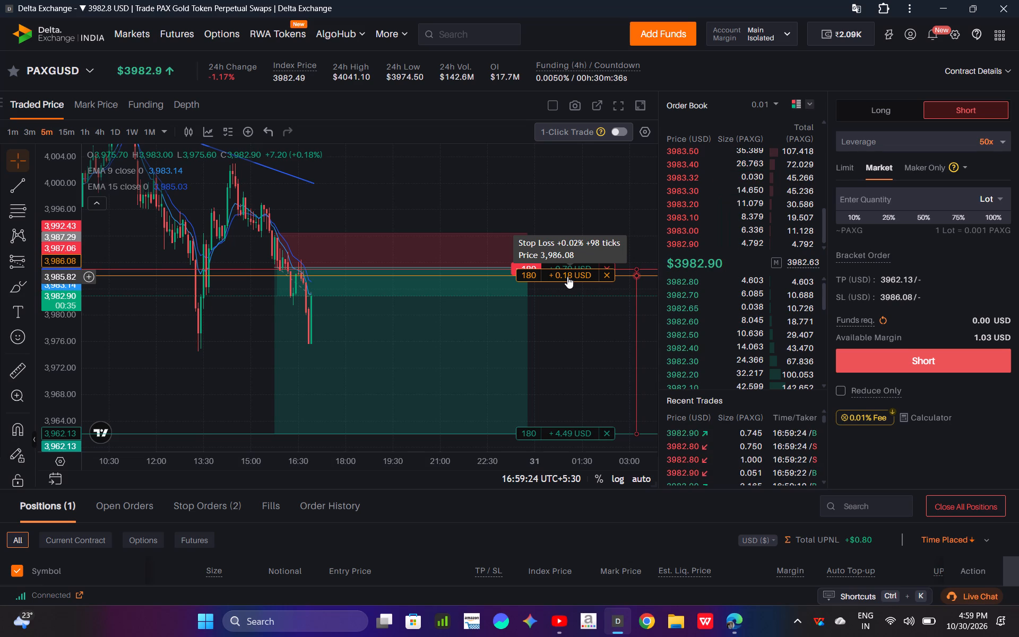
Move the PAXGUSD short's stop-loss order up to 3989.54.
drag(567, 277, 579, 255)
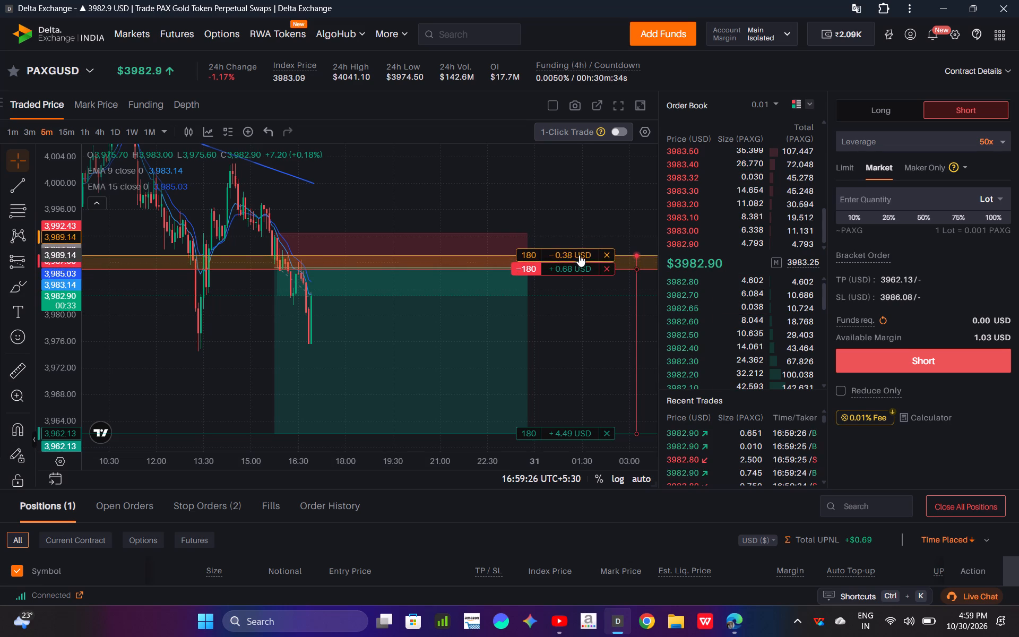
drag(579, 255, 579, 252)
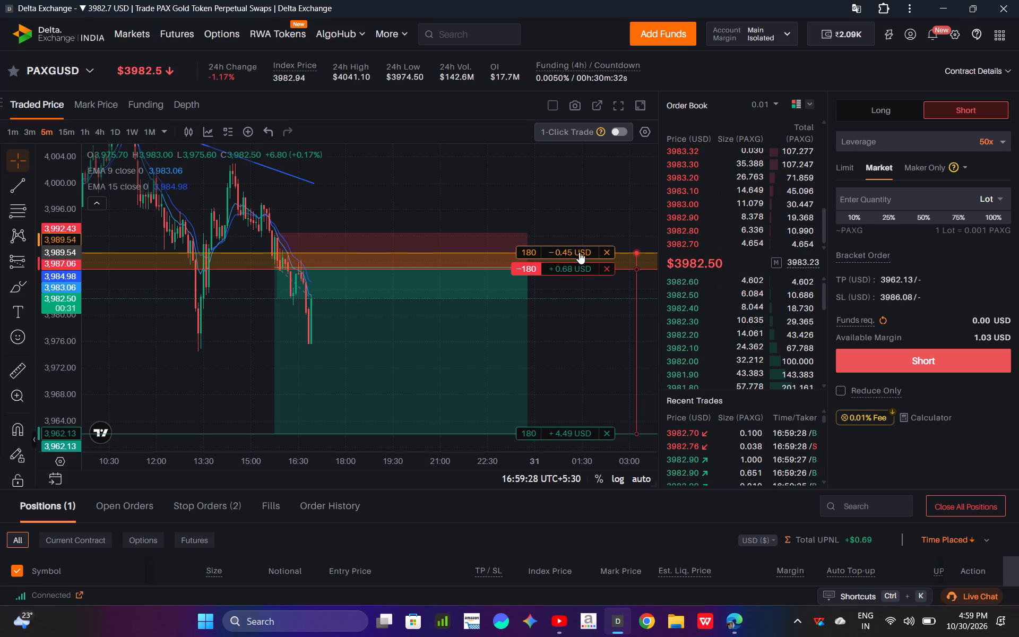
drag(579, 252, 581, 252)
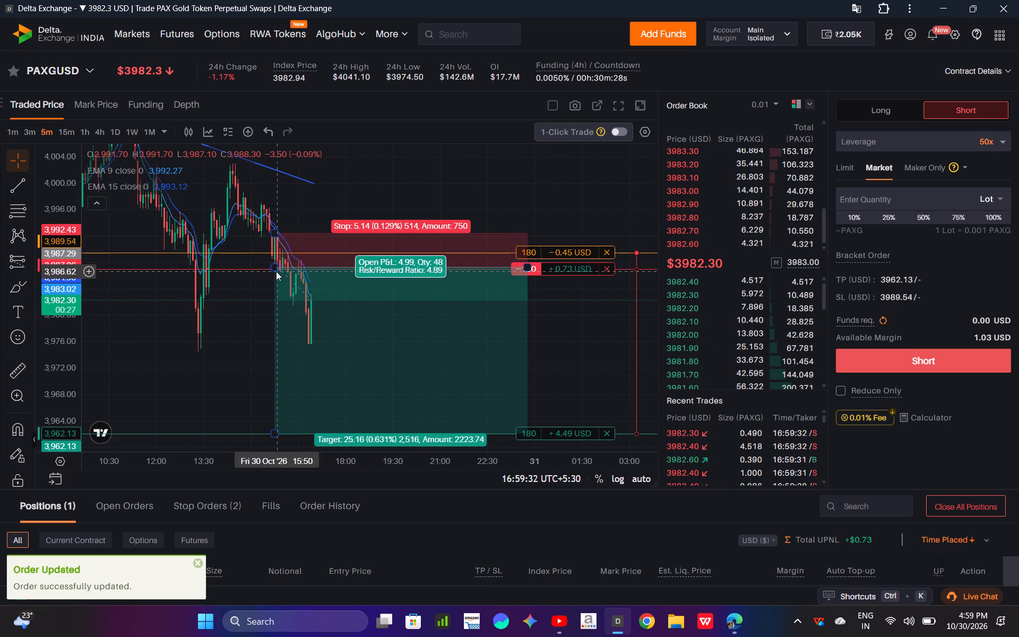
Adjust the short position drawing to start at 16:30 with entry at 3987.03 and stop level at 3989.24.
drag(276, 271, 301, 269)
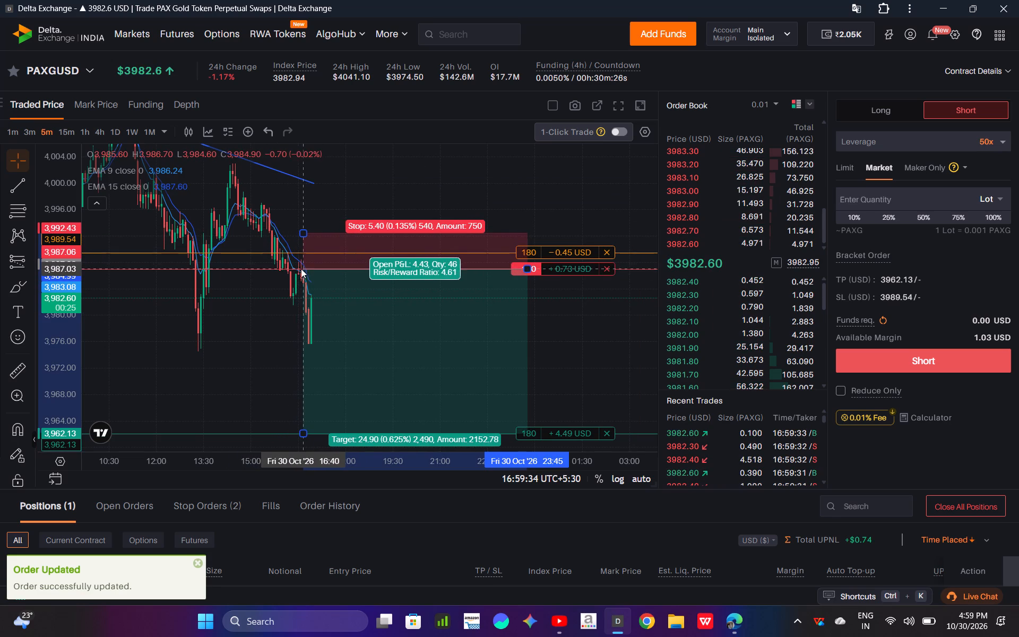
drag(301, 269, 298, 269)
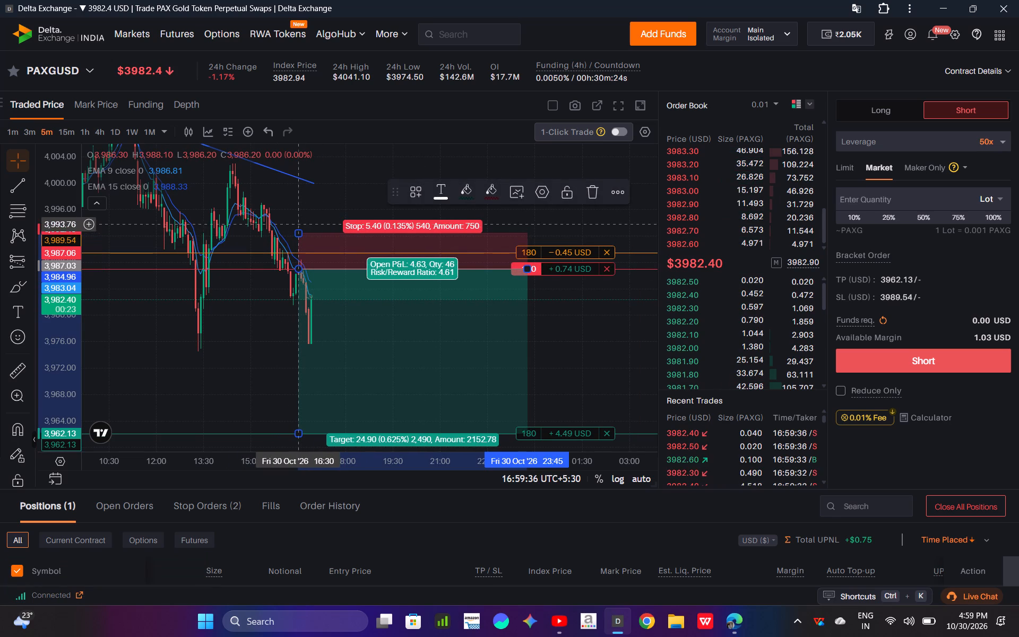
drag(299, 232, 321, 253)
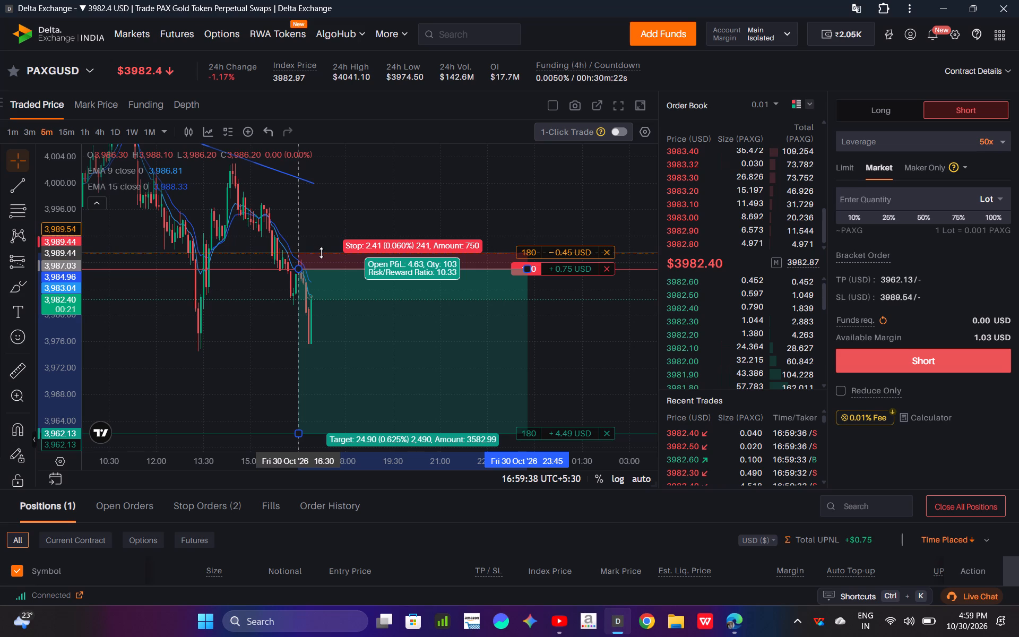
drag(321, 253, 322, 254)
click(377, 230)
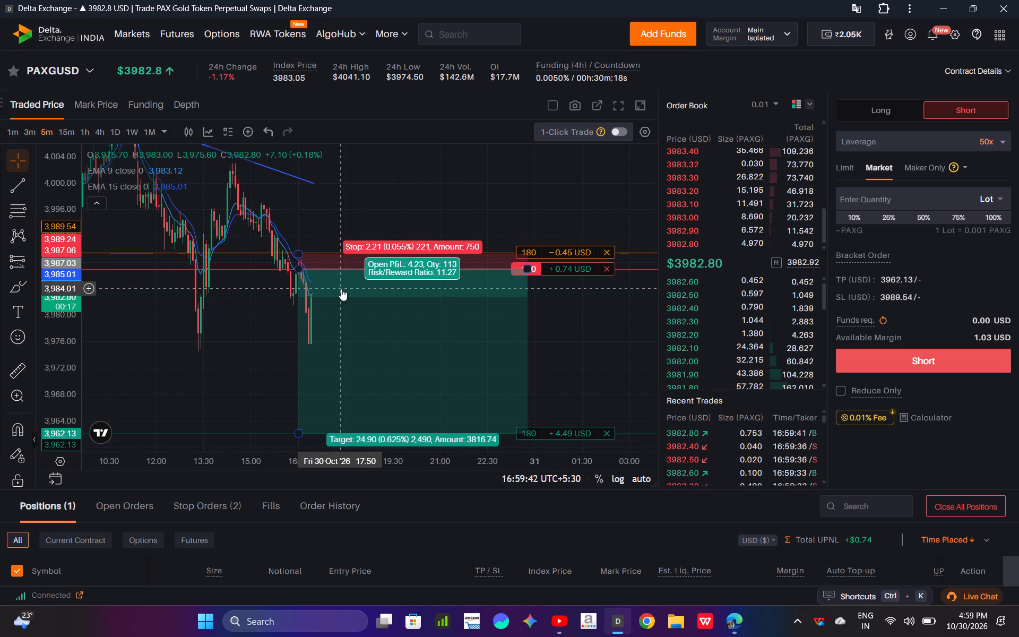
Compare the PAXGUSD short's price action on the 1m and 3m charts, ending on the 1m chart.
click(14, 130)
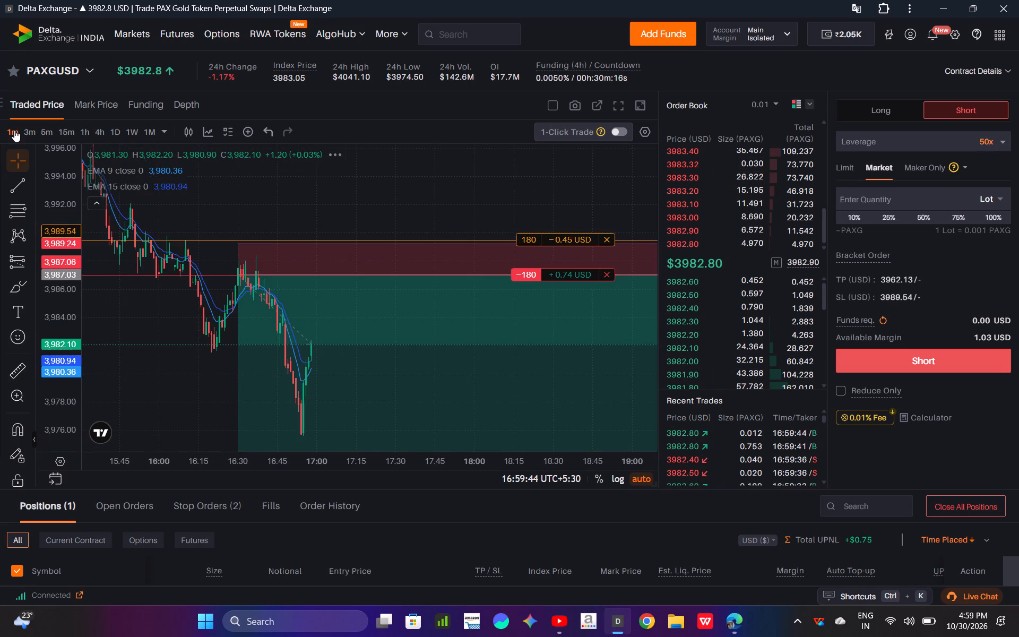
click(33, 130)
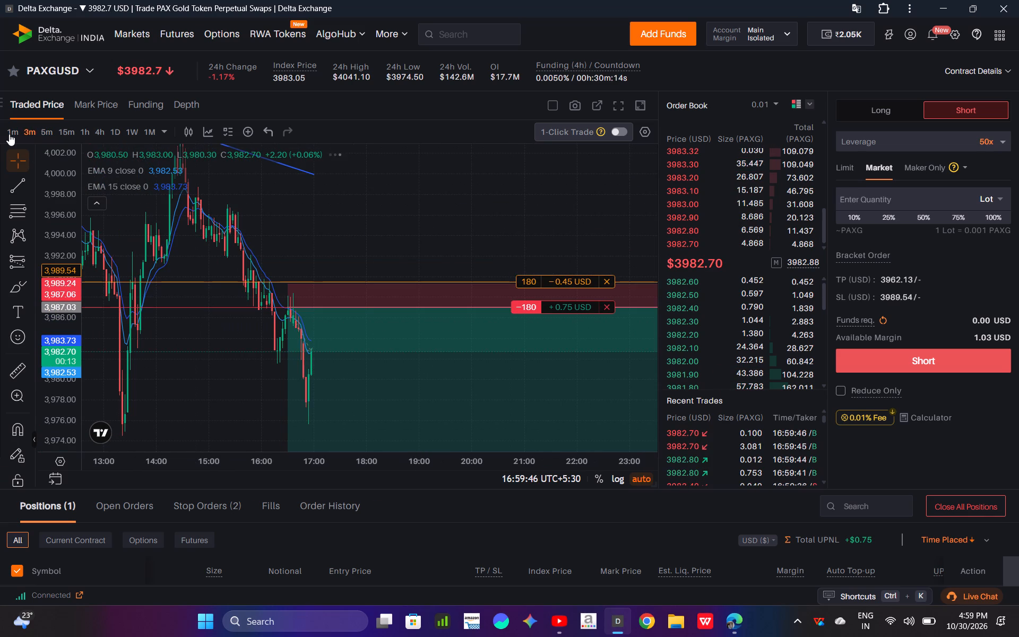
click(8, 134)
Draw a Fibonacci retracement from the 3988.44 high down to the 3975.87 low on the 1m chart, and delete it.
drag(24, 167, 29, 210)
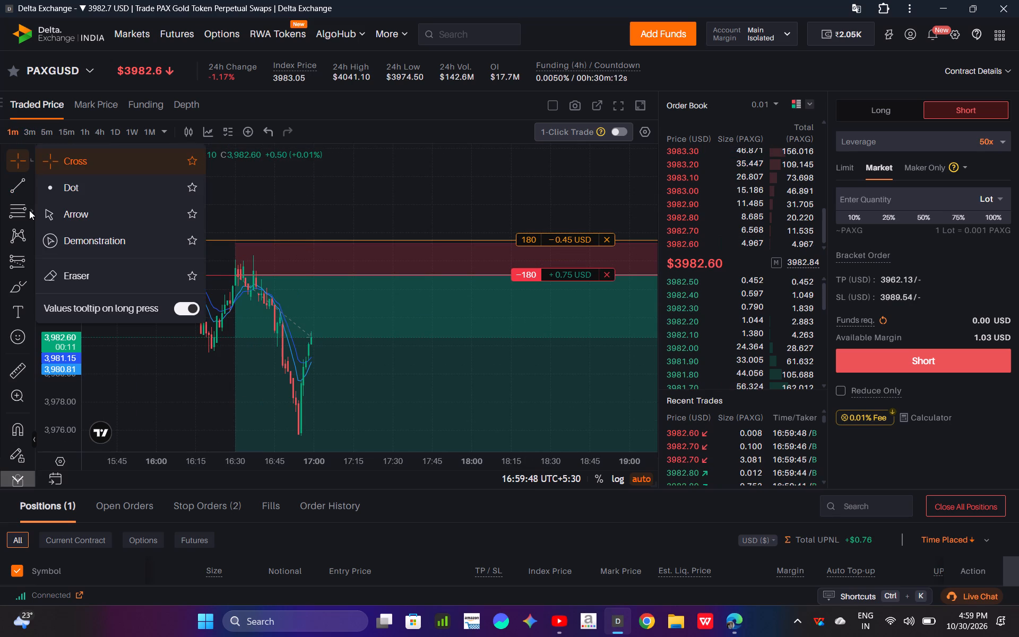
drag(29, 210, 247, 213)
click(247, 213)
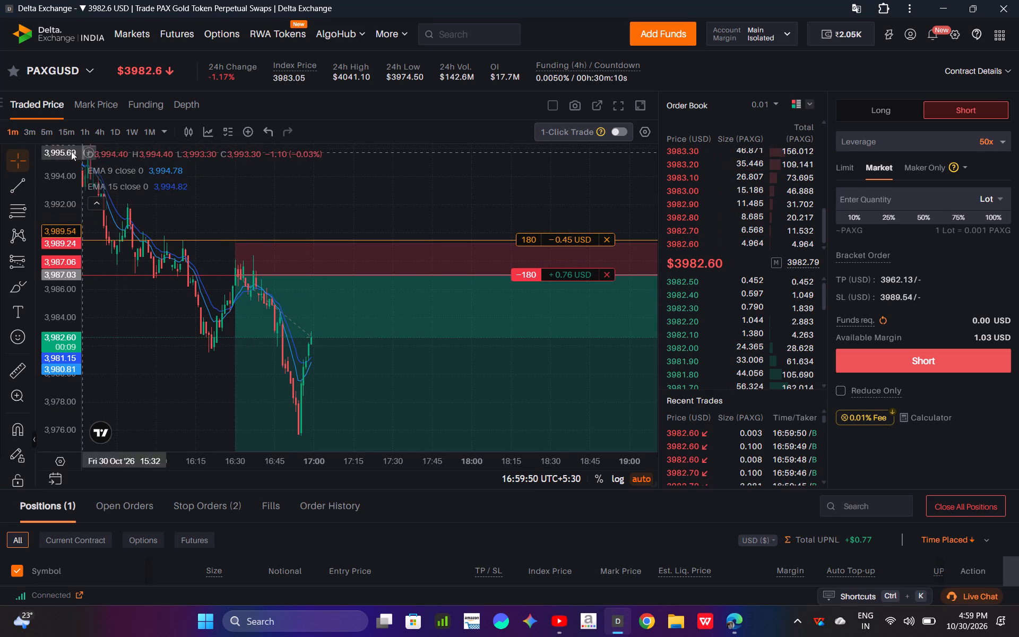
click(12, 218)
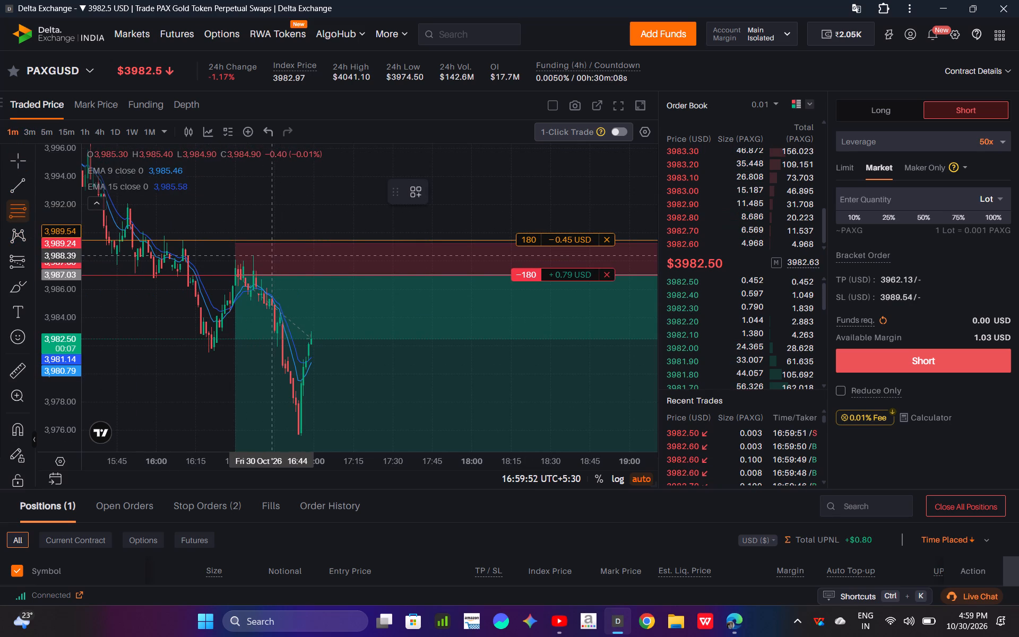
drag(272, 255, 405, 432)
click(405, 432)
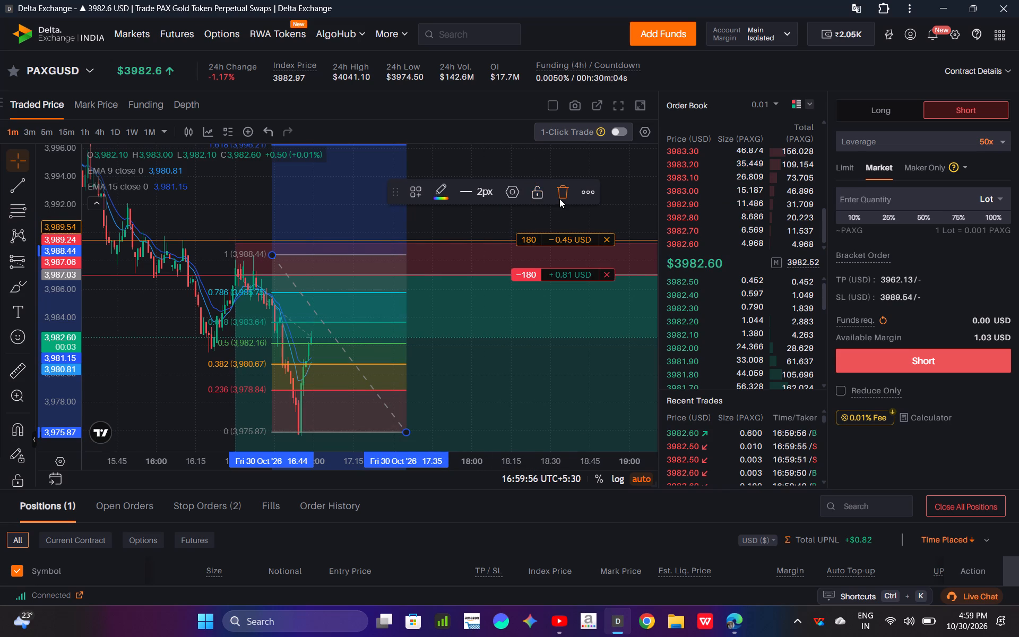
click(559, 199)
Move the PAXGUSD short's stop-loss order down to 3988.05 on the 1m chart.
drag(336, 223, 336, 166)
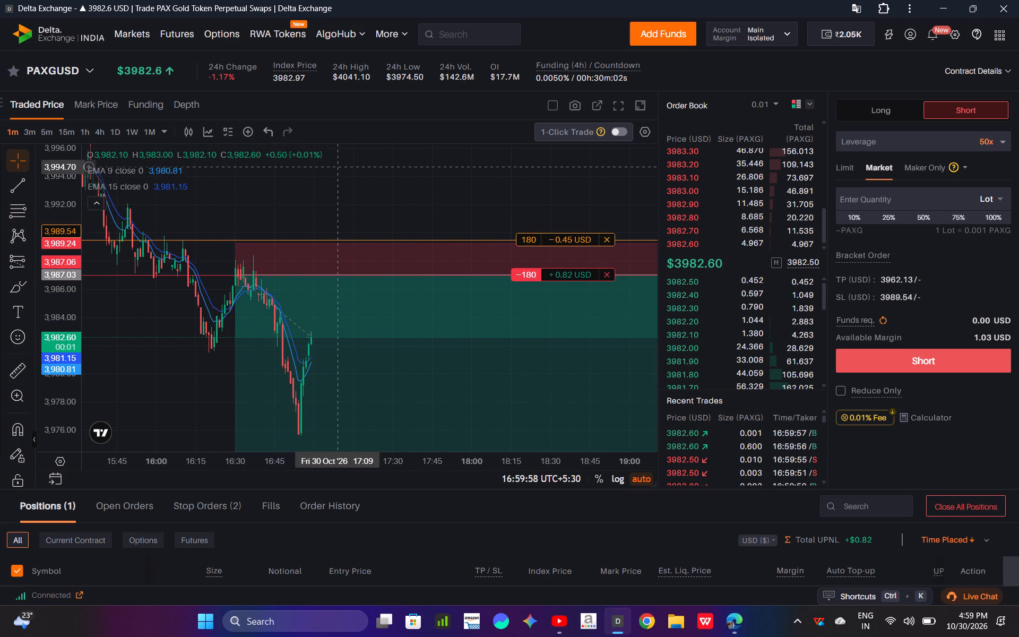
drag(336, 166, 336, 195)
drag(336, 195, 261, 169)
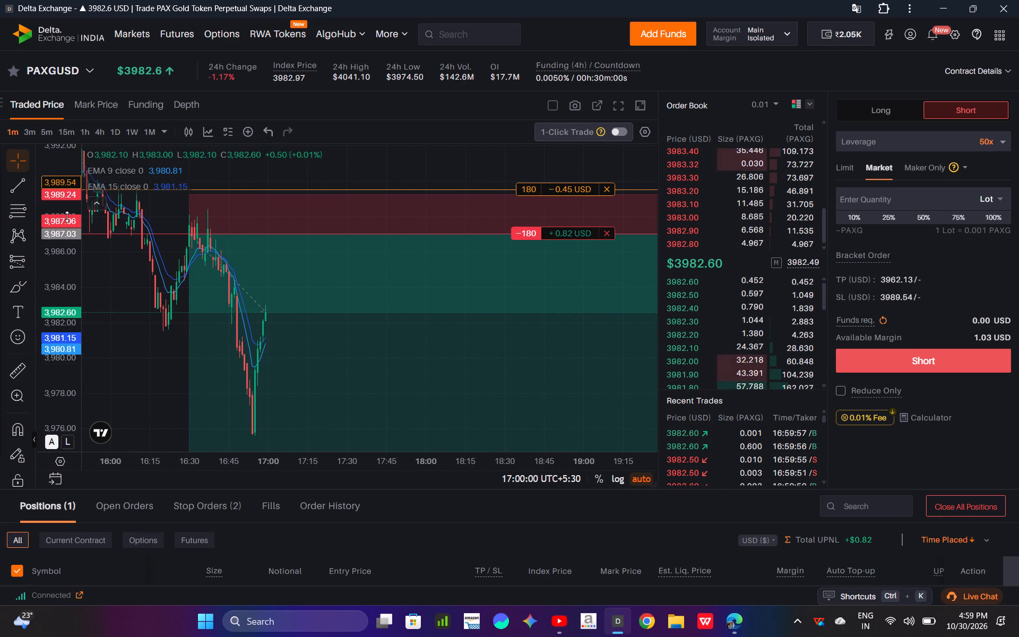
drag(67, 217, 63, 272)
drag(182, 459, 283, 458)
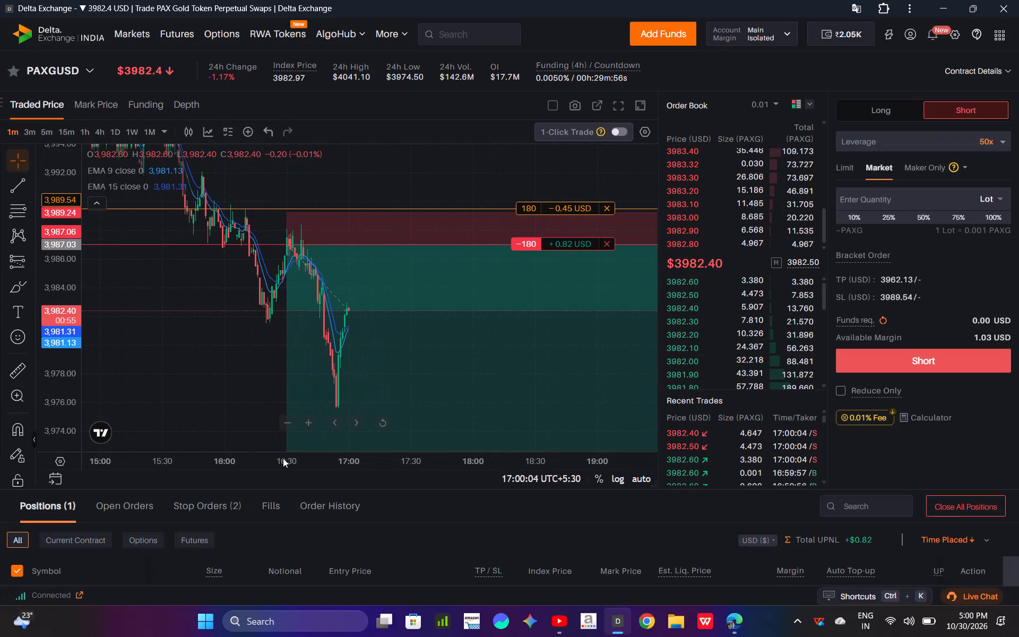
drag(564, 204, 565, 228)
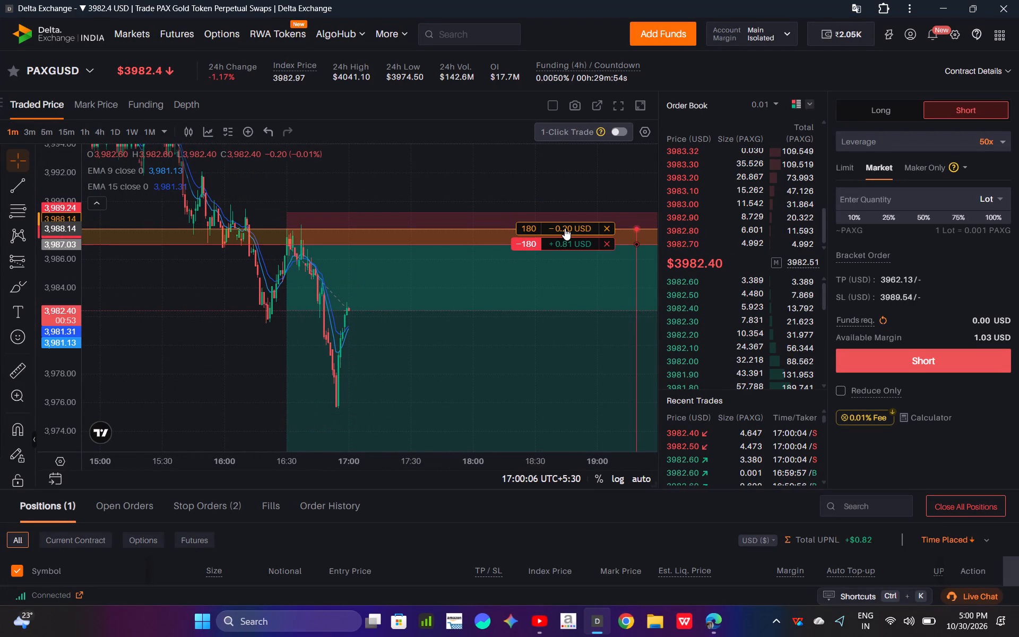
drag(565, 228, 565, 229)
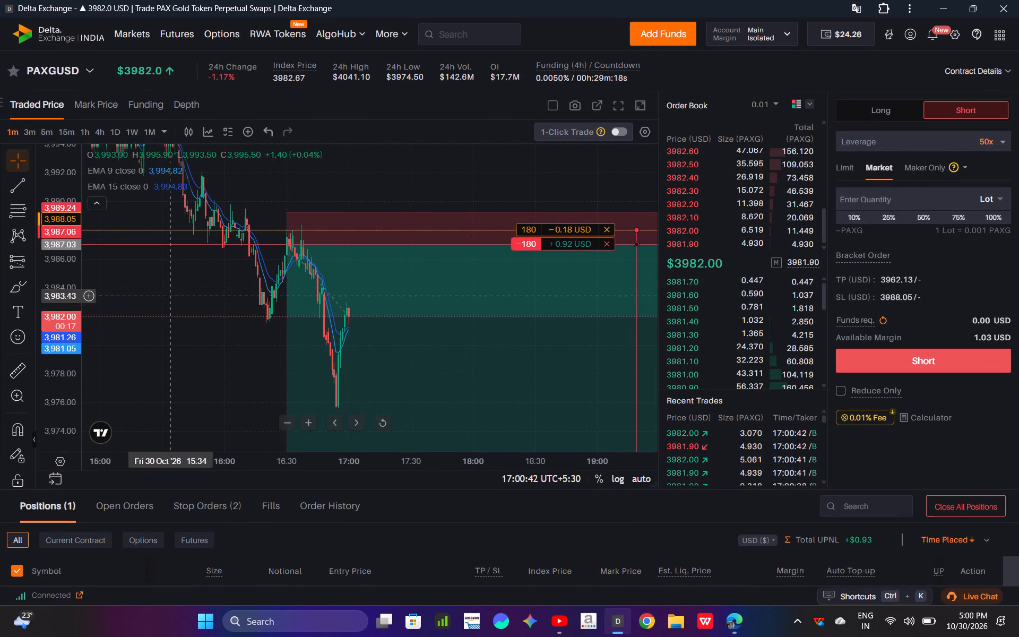
Examine the PAXGUSD short on the 1m chart, from its stop-loss line down to its take-profit line.
drag(63, 245, 64, 251)
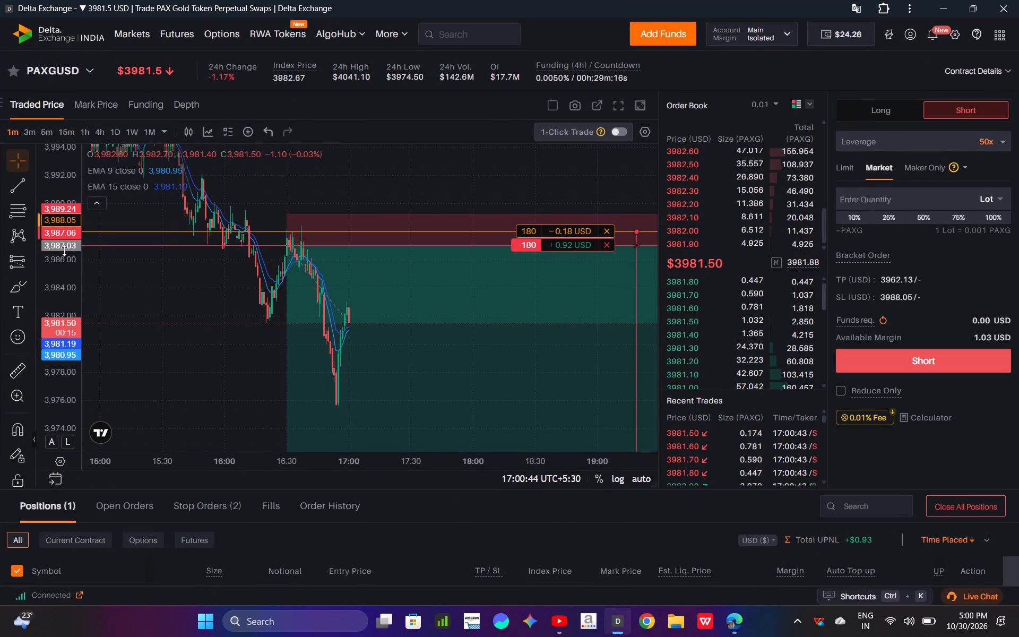
drag(222, 344, 165, 292)
drag(165, 292, 71, 283)
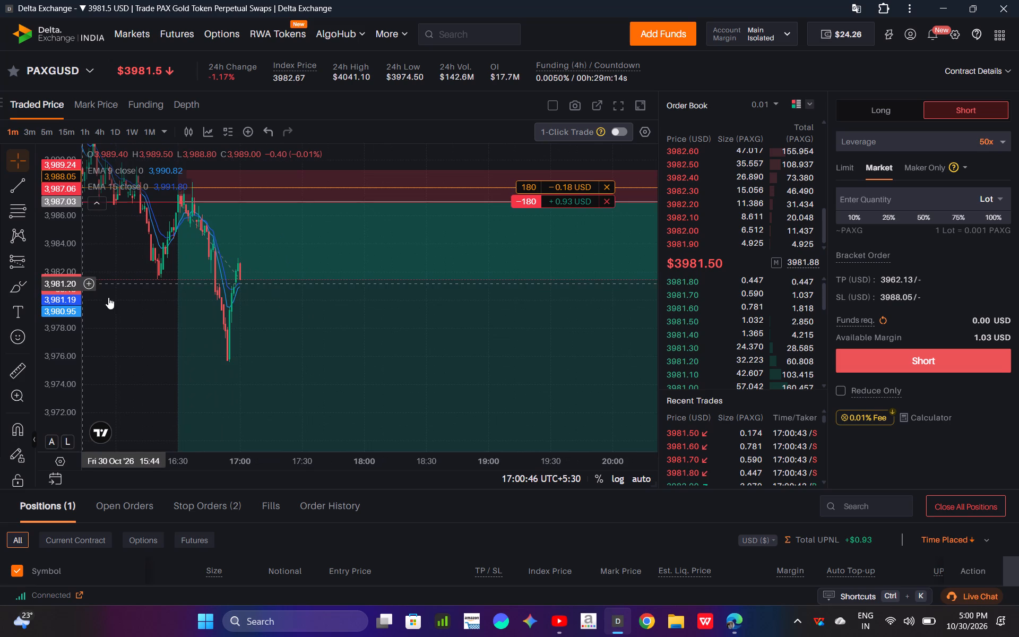
drag(125, 304, 107, 303)
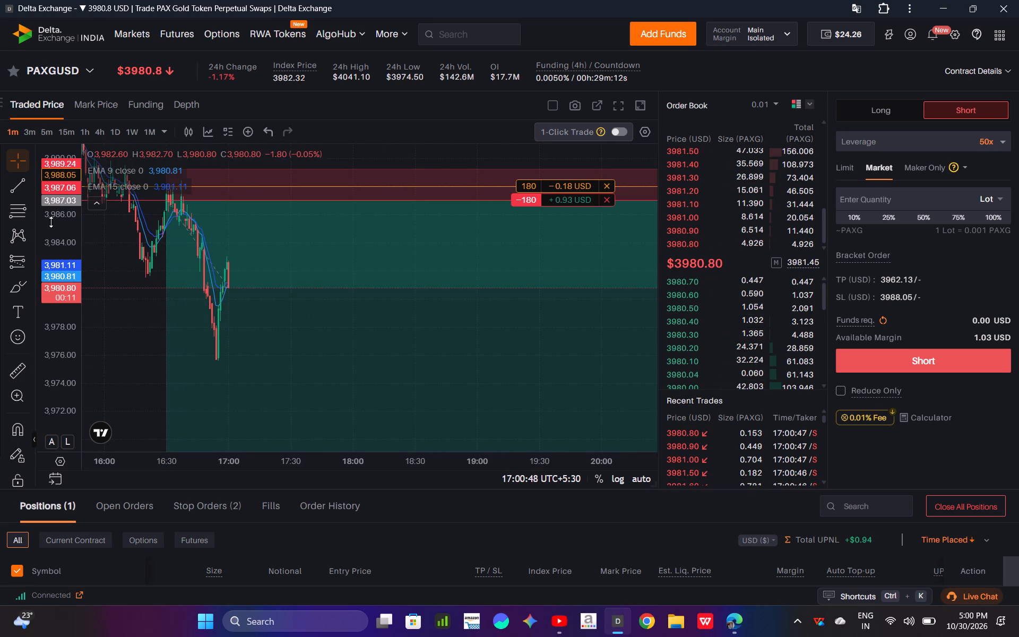
drag(51, 222, 67, 333)
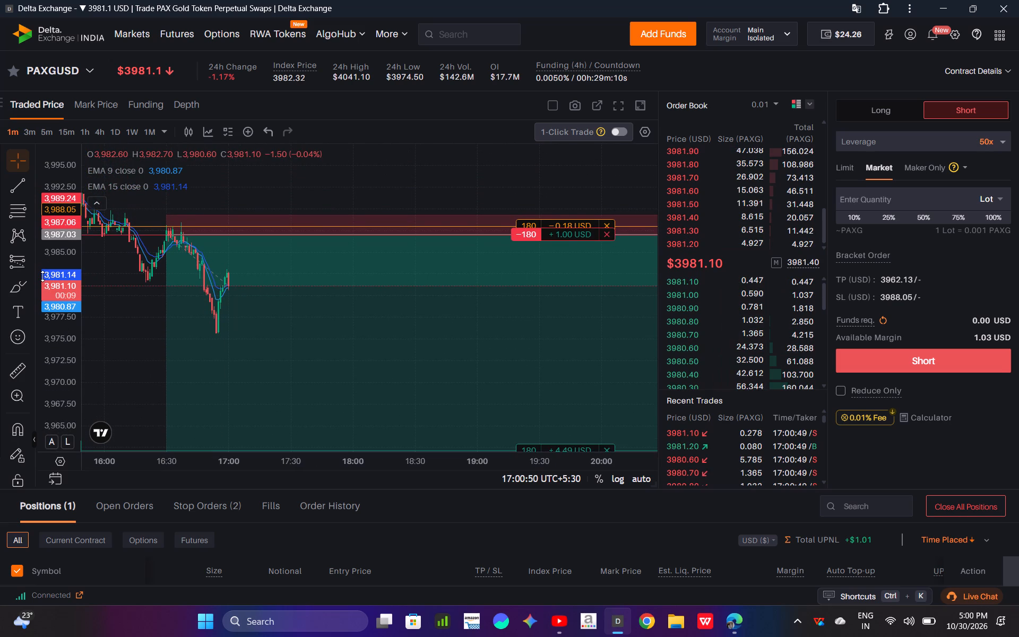
drag(42, 276, 46, 282)
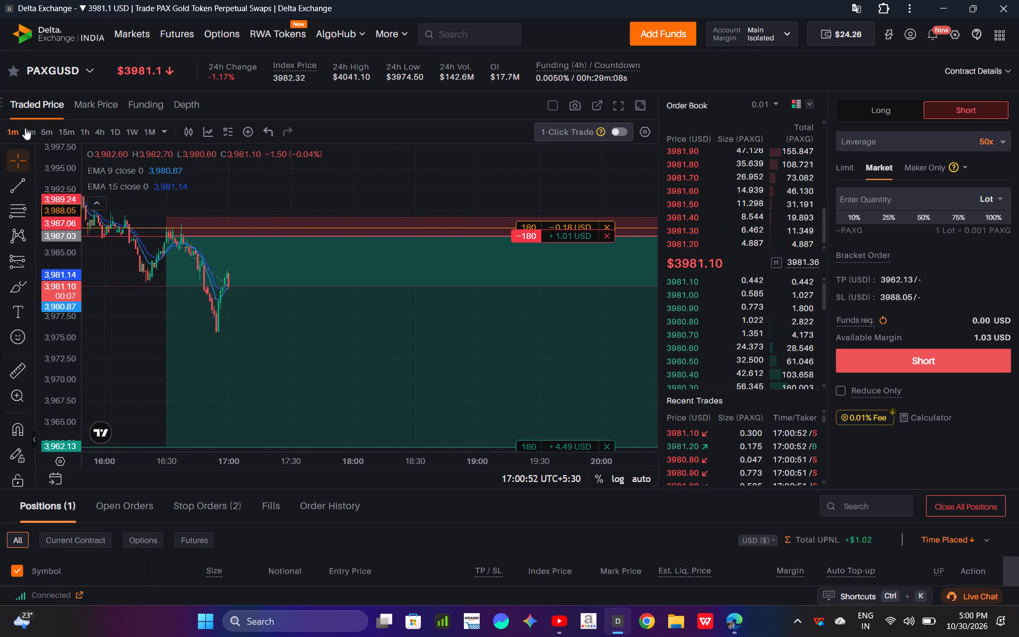
Examine the PAXGUSD short on the 3m chart, with its full position drawing and the earlier afternoon price action in view.
click(25, 128)
drag(51, 179, 59, 329)
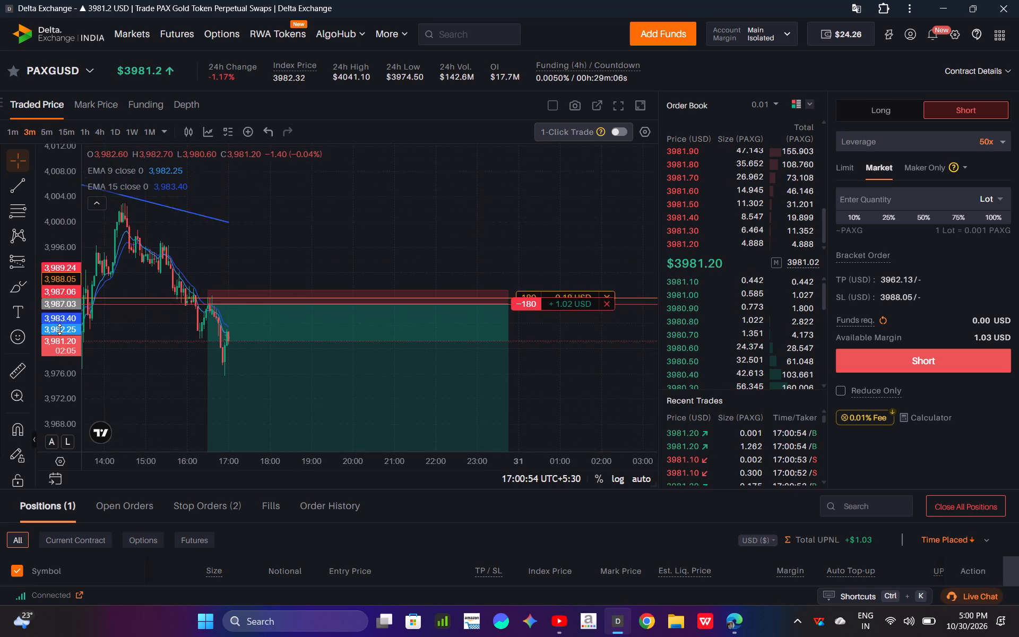
drag(59, 329, 58, 335)
drag(266, 261, 373, 217)
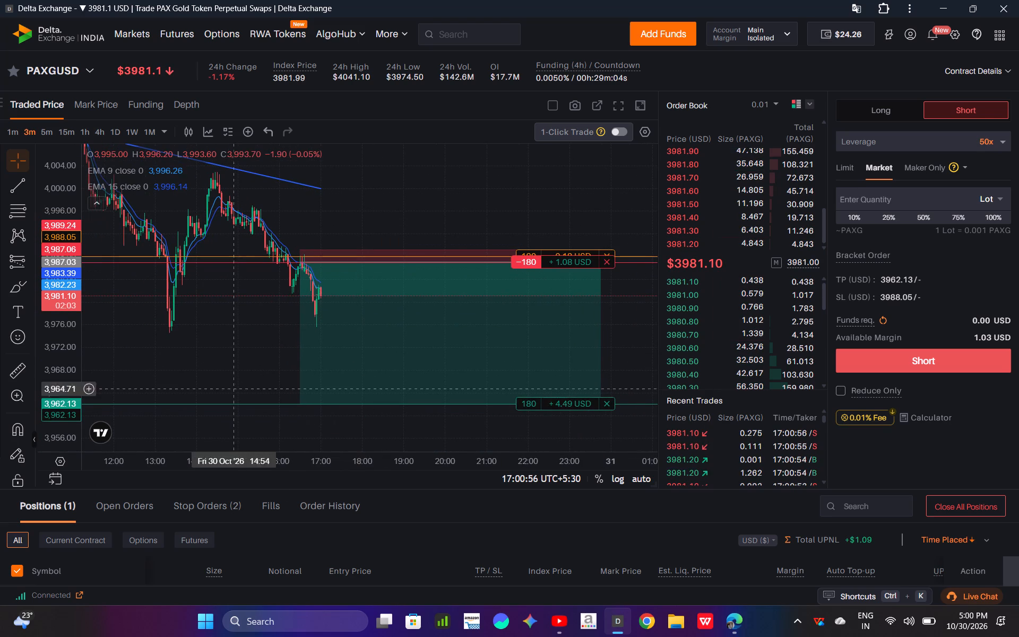
drag(325, 461, 304, 457)
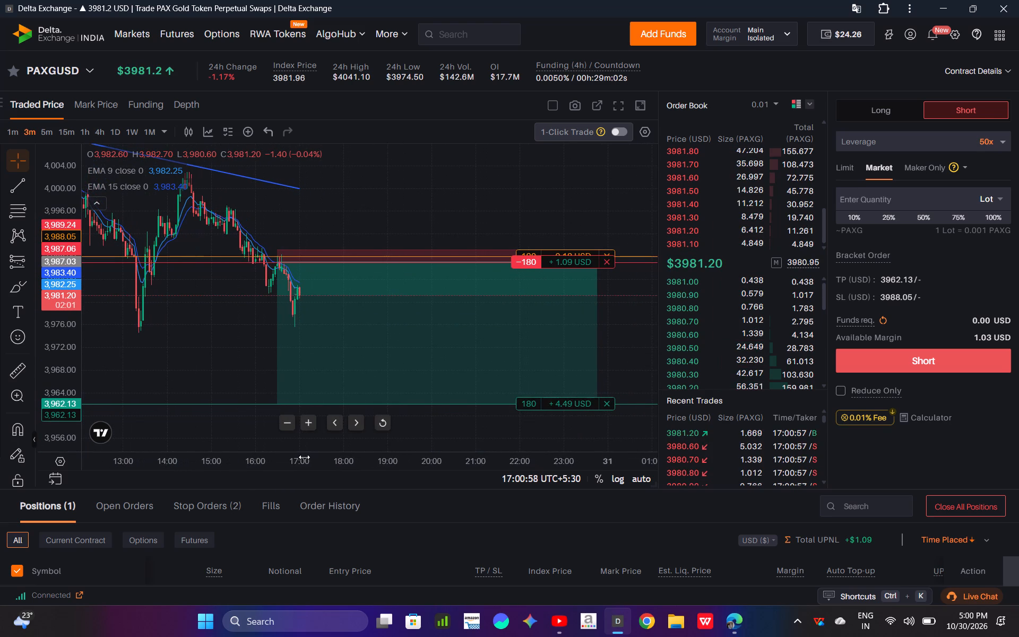
drag(304, 457, 298, 457)
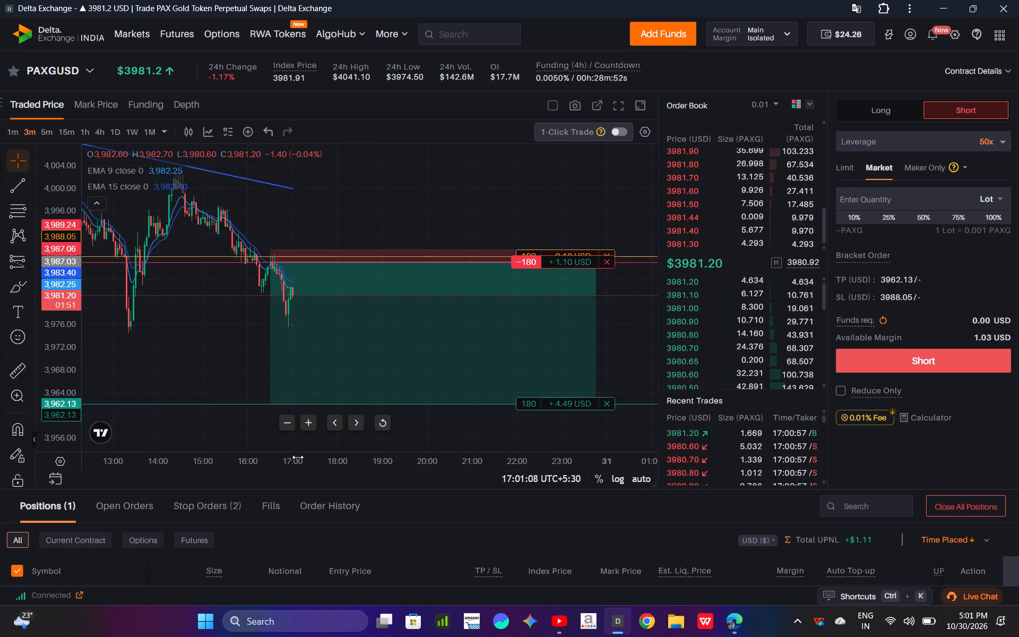
drag(298, 457, 297, 457)
Look at the Profit / Loss calculator for the PAXGUSD short, close it, and check the 0.01% fee offer.
click(906, 419)
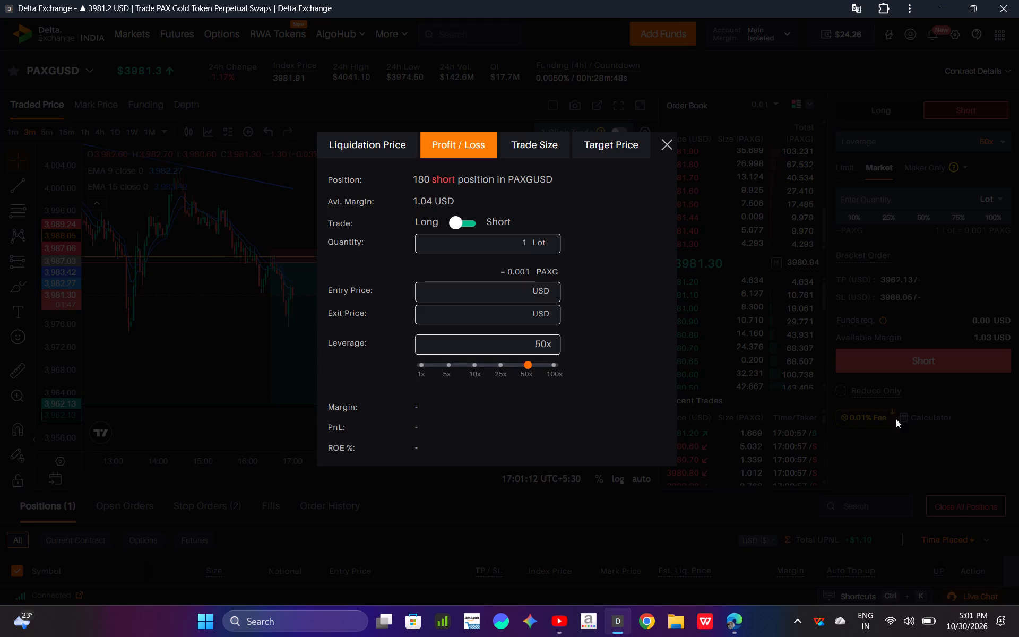
click(664, 141)
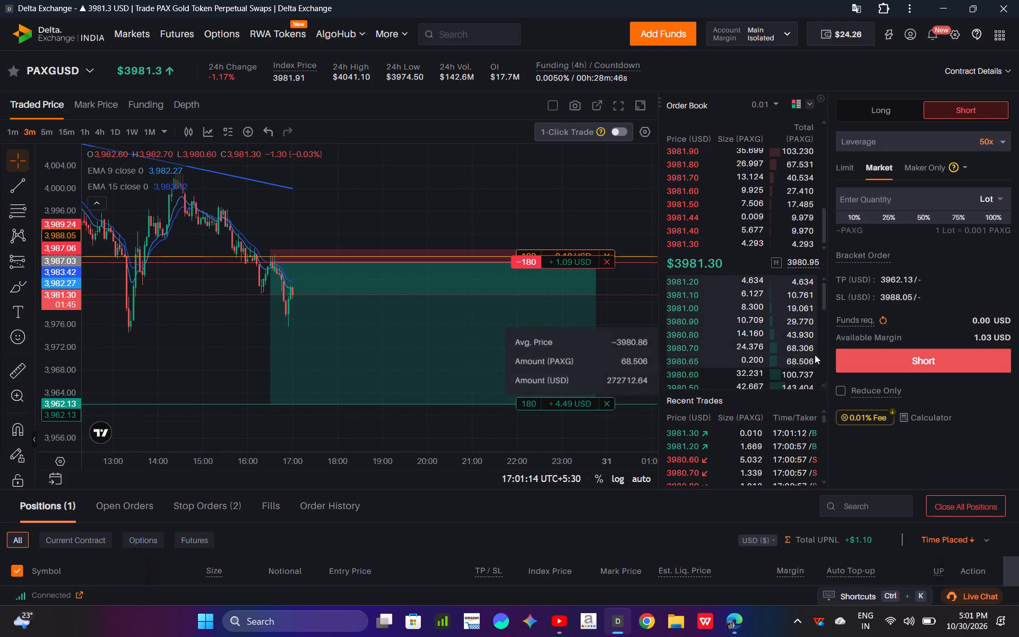
click(873, 419)
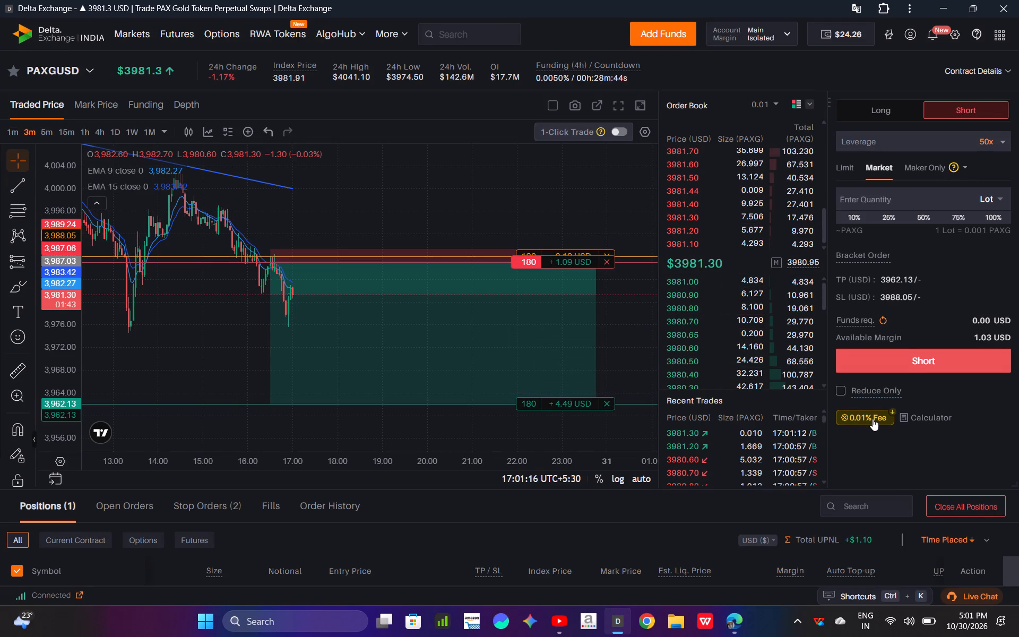
click(969, 406)
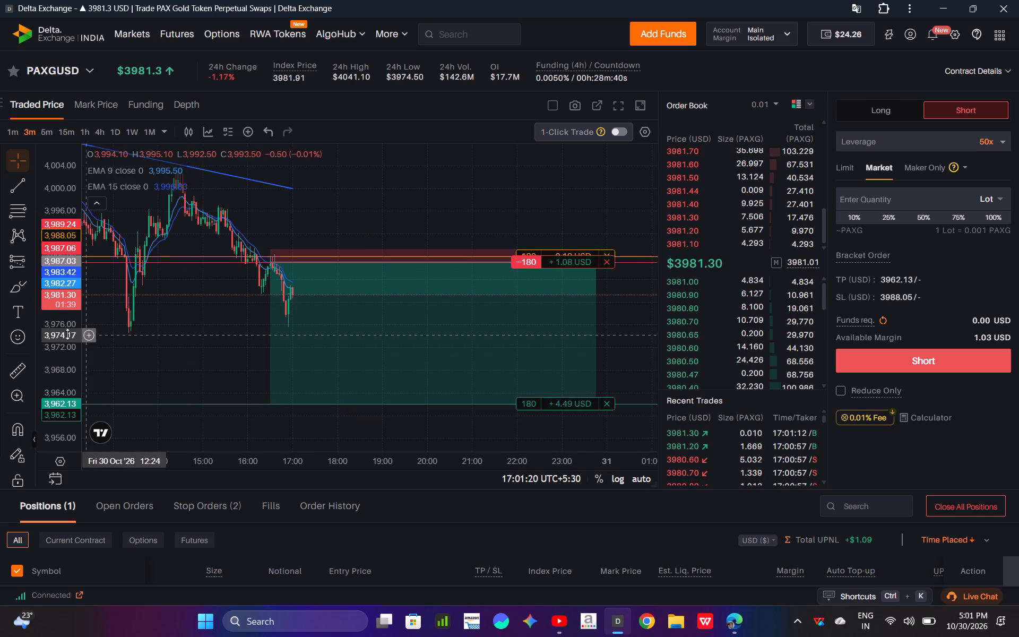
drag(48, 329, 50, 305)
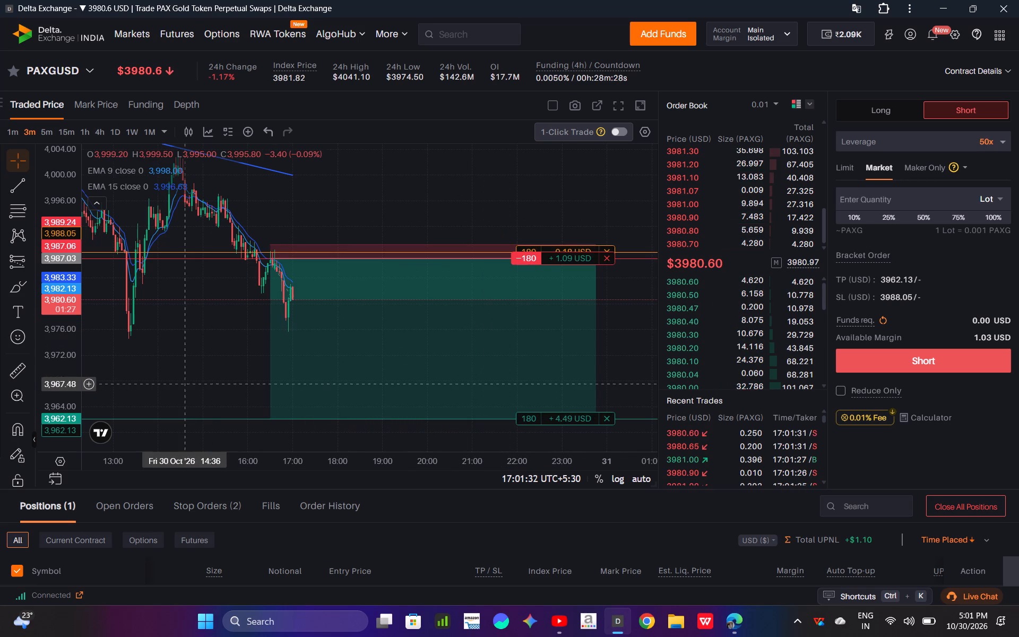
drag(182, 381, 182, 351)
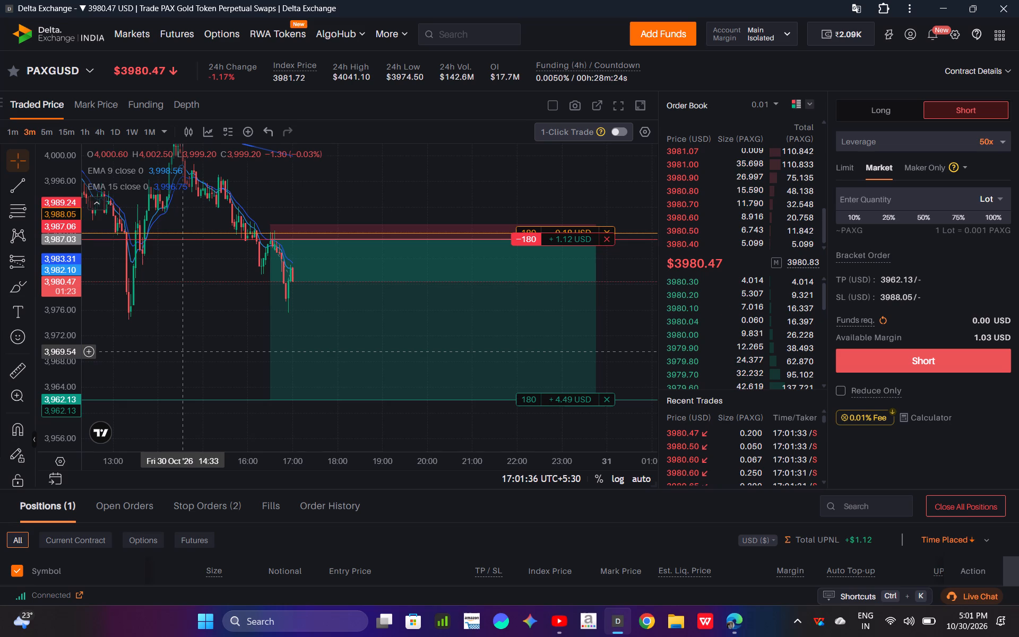
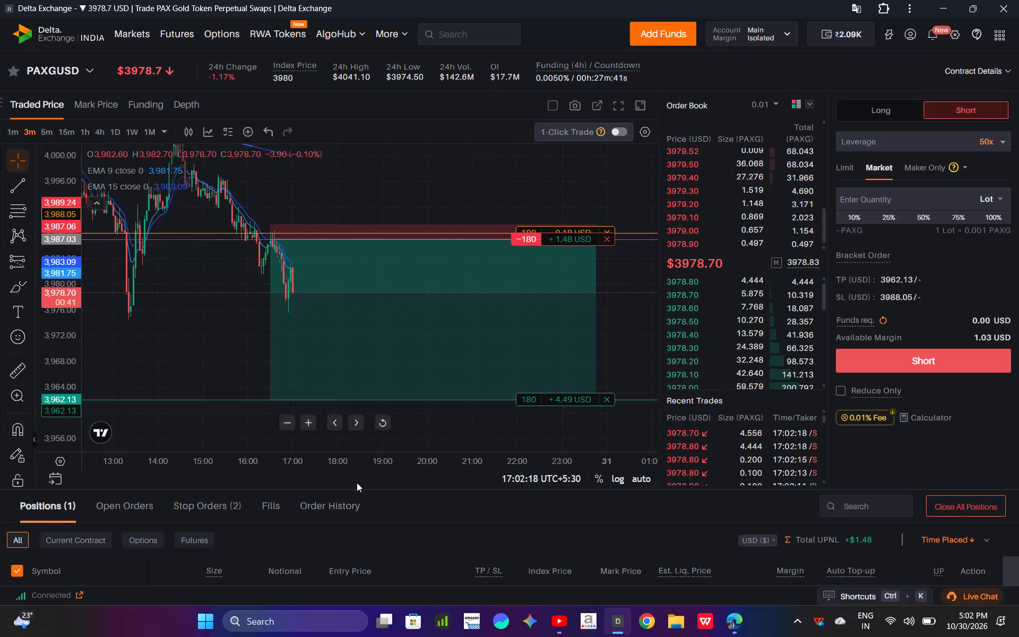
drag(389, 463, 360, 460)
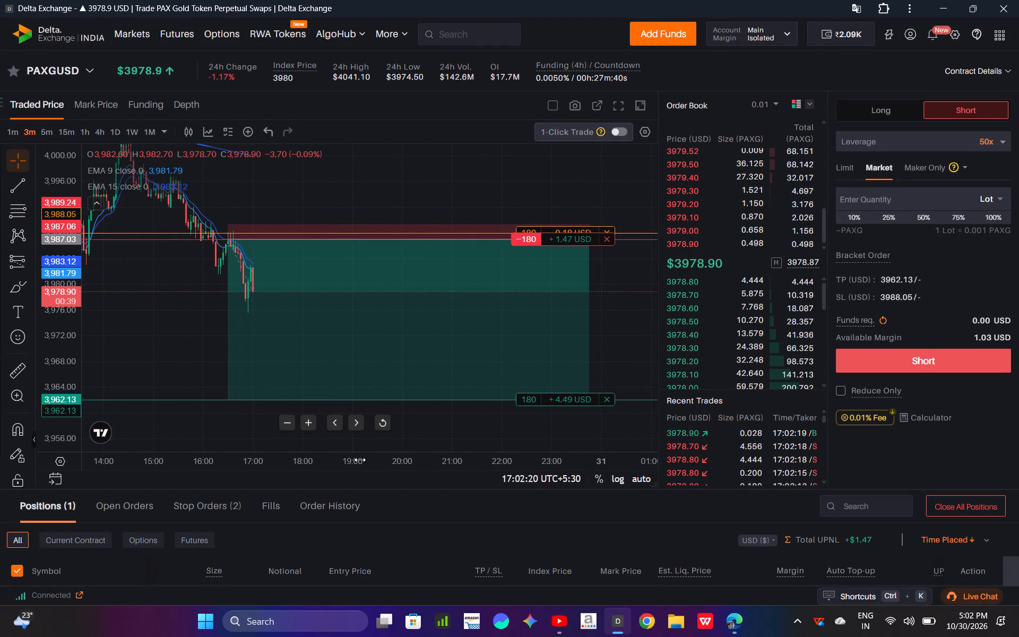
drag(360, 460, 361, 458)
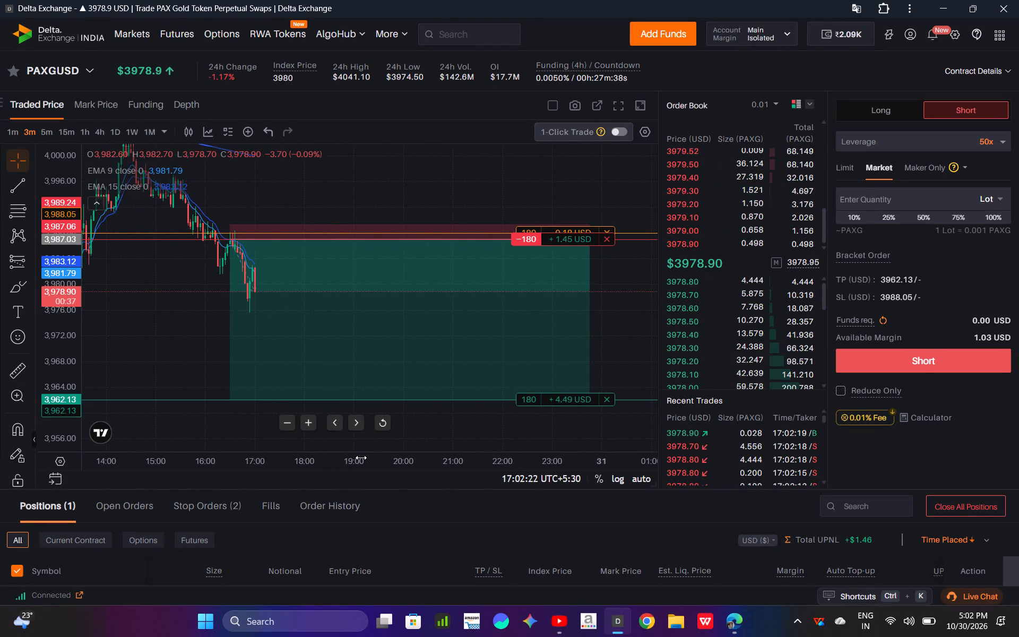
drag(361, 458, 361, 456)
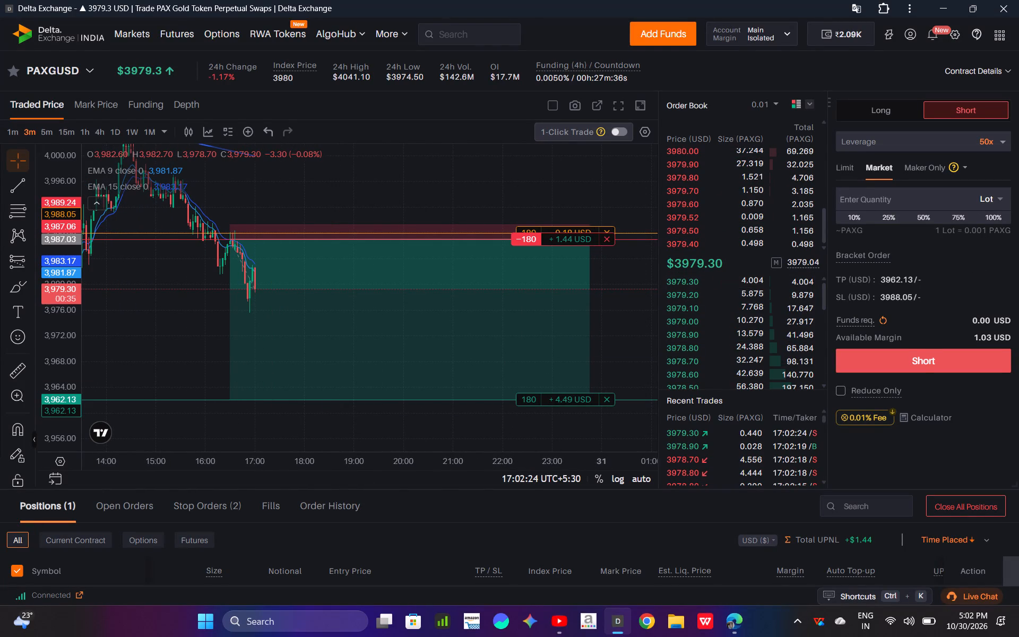
Enter a quantity of 50 lots for a PAXGUSD market short order.
click(971, 200)
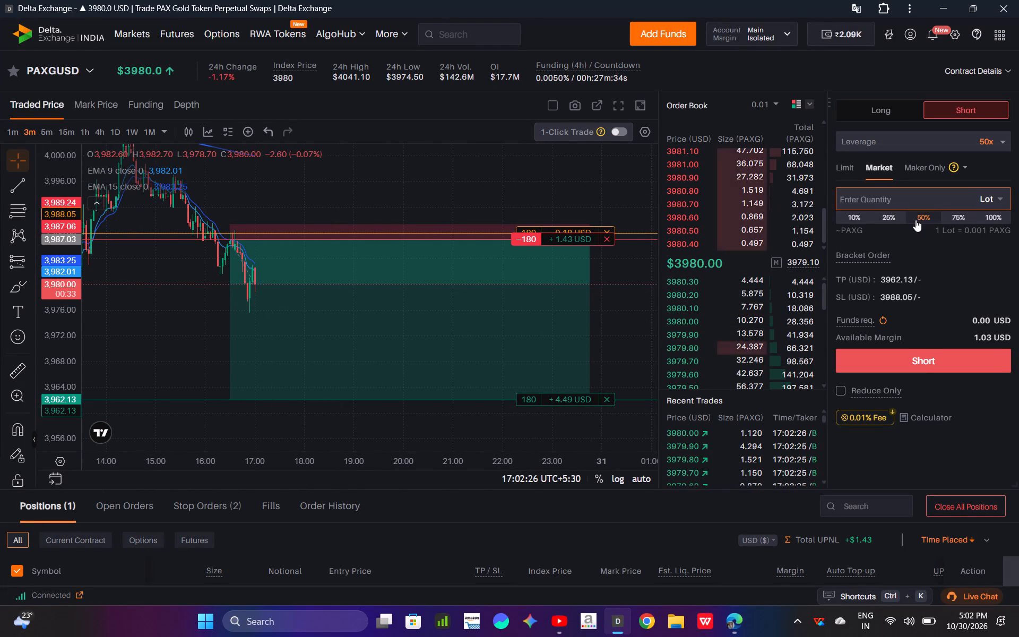
key(1)
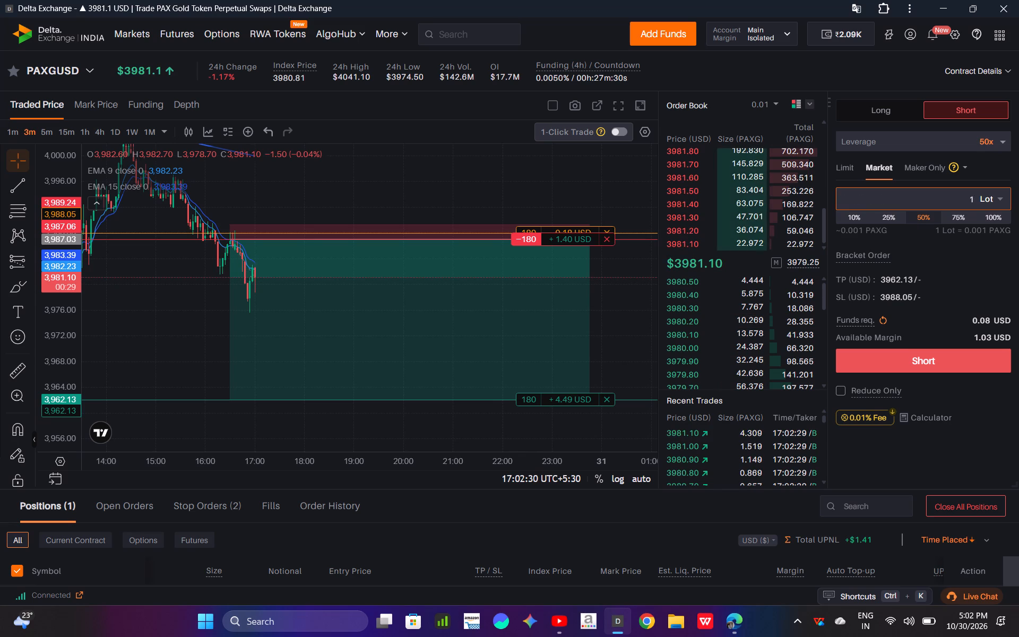
key(BackSpace)
text(50)
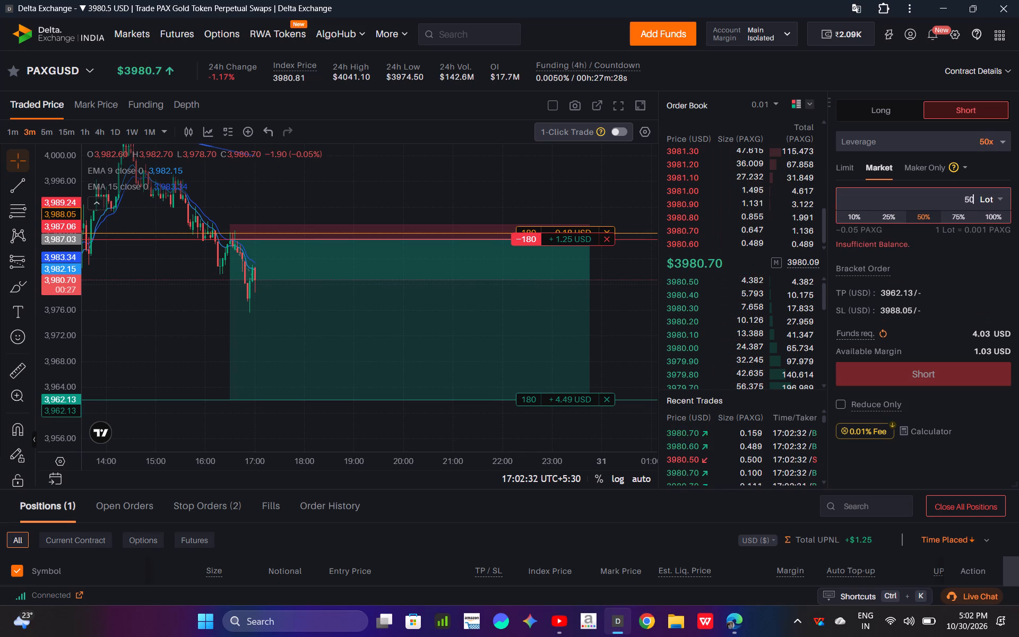
Set the order leverage for PAXGUSD to 100x.
click(975, 141)
click(998, 190)
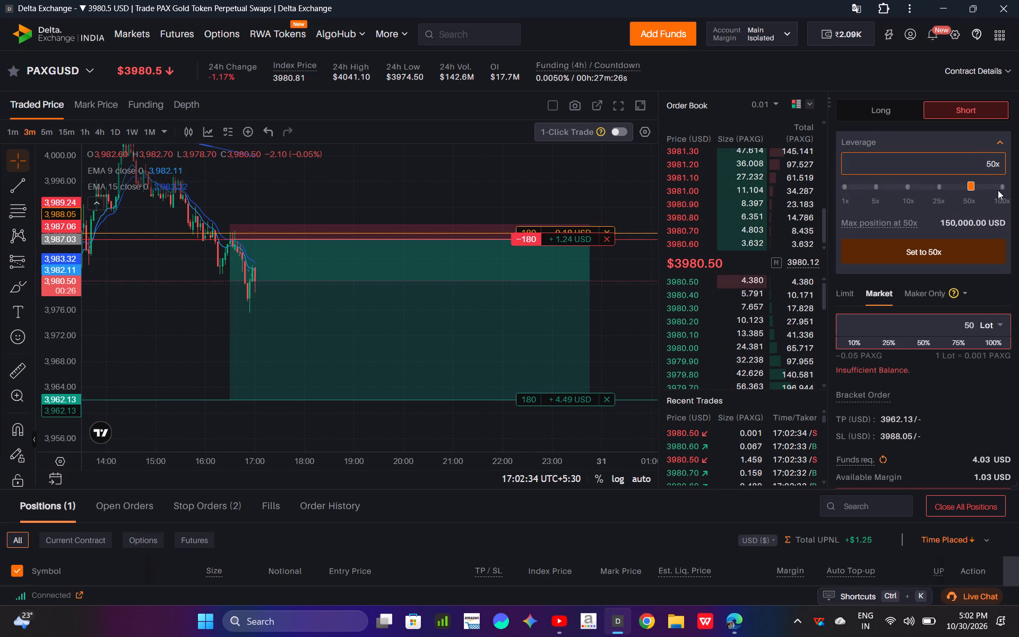
click(1000, 185)
click(962, 249)
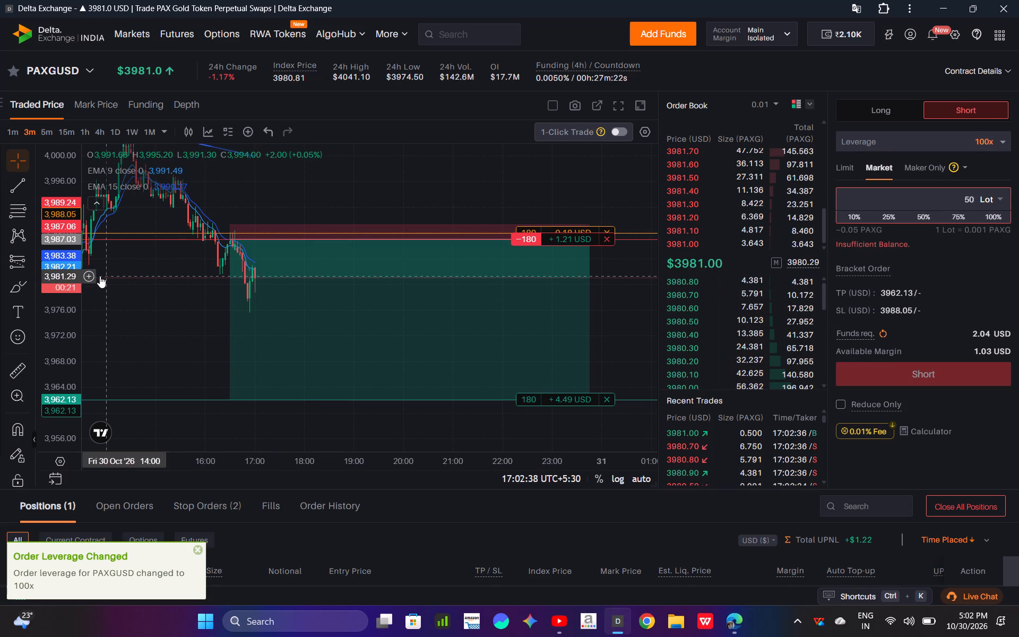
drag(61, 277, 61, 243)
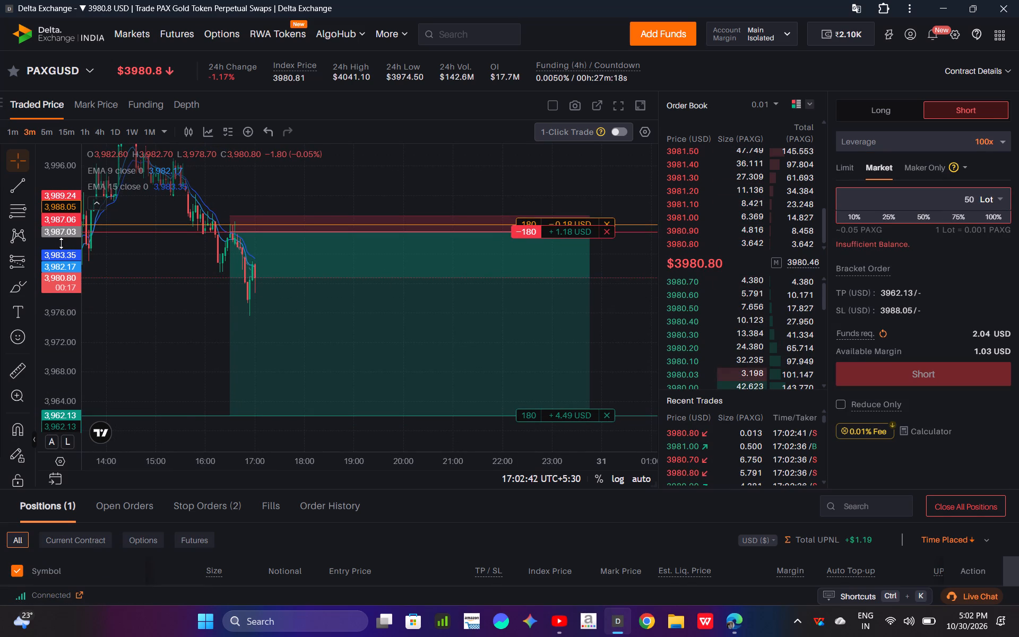
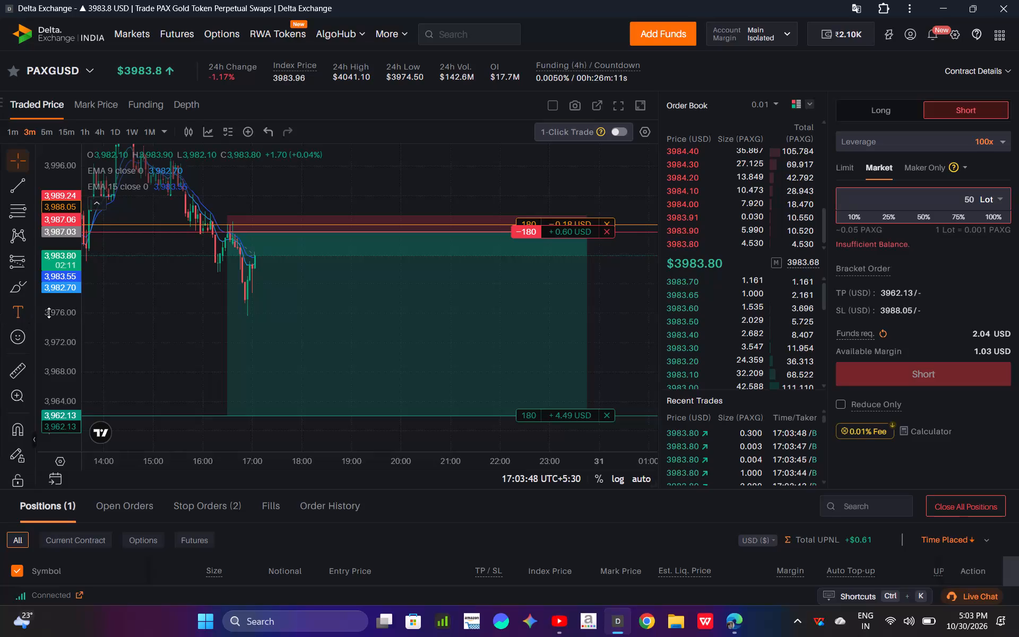
Examine recent PAXGUSD price action on the 3-minute chart around the open short's entry, stop-loss and take-profit levels.
drag(59, 315, 59, 322)
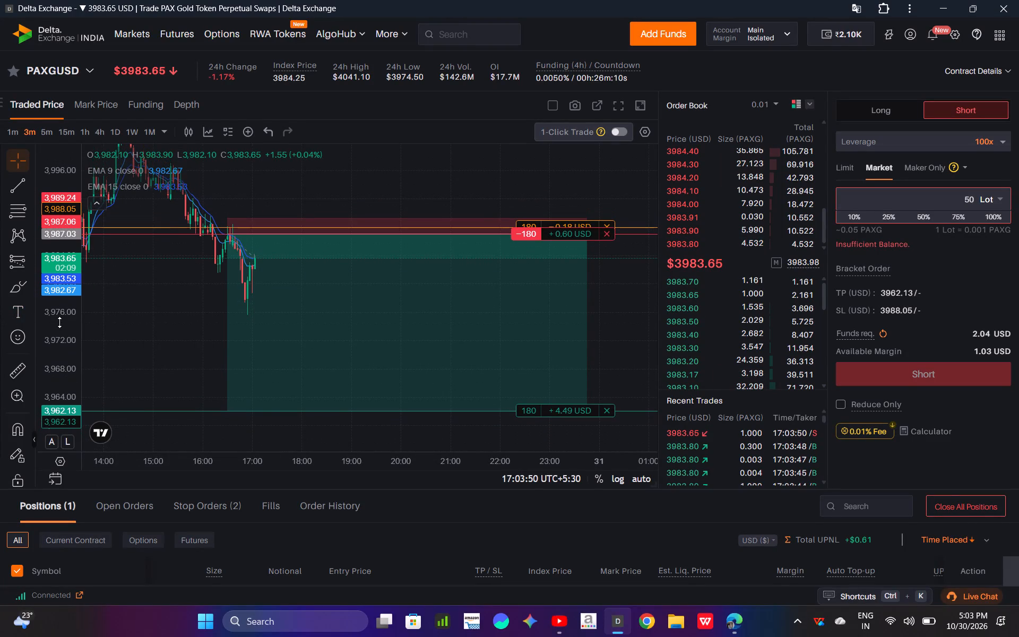
drag(59, 322, 60, 320)
drag(172, 455, 330, 456)
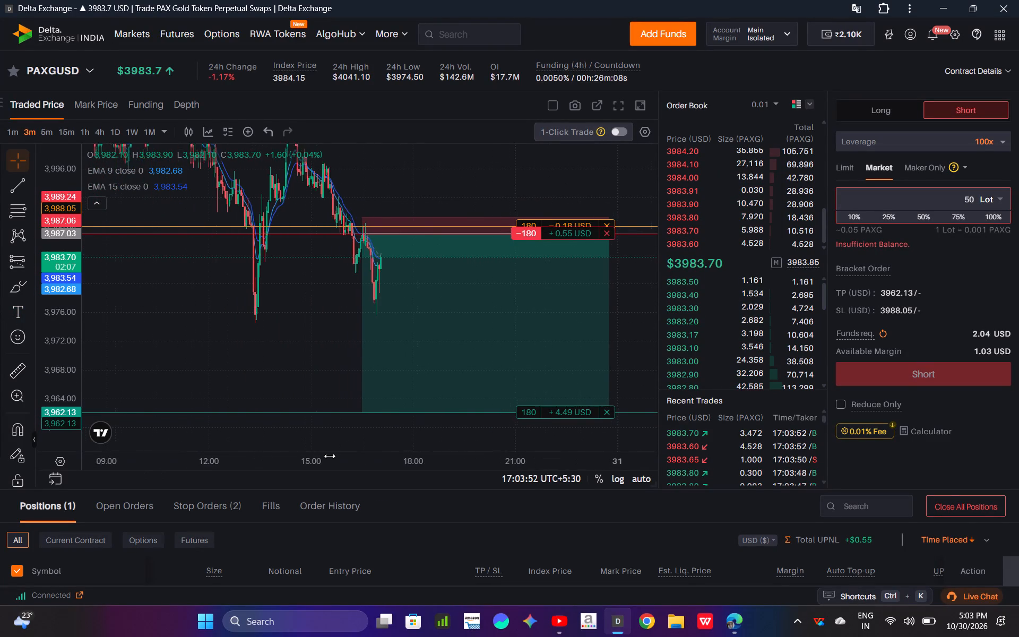
drag(330, 456, 219, 451)
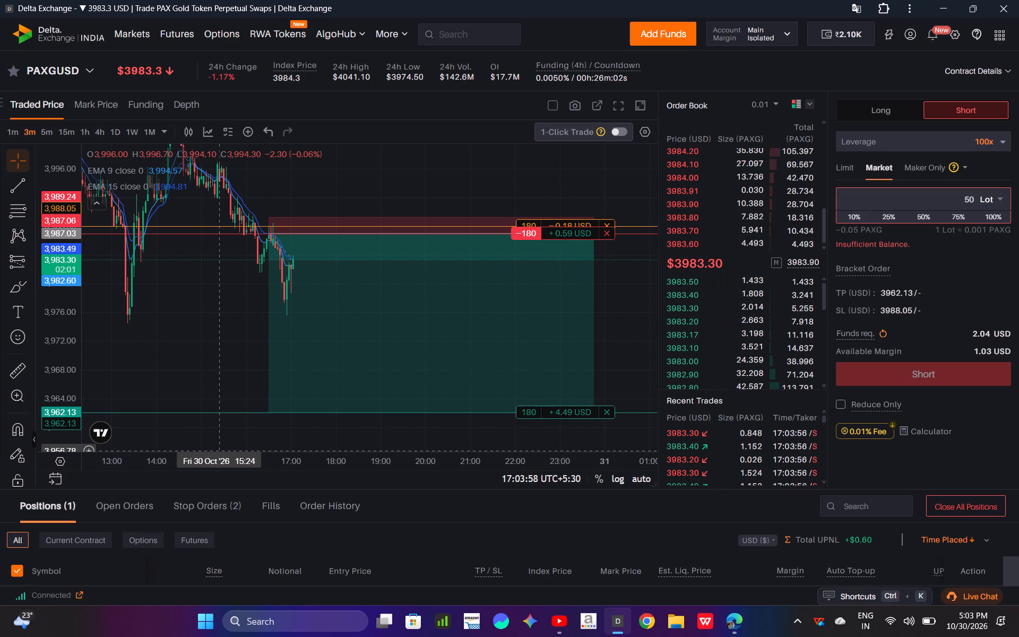
drag(219, 451, 196, 451)
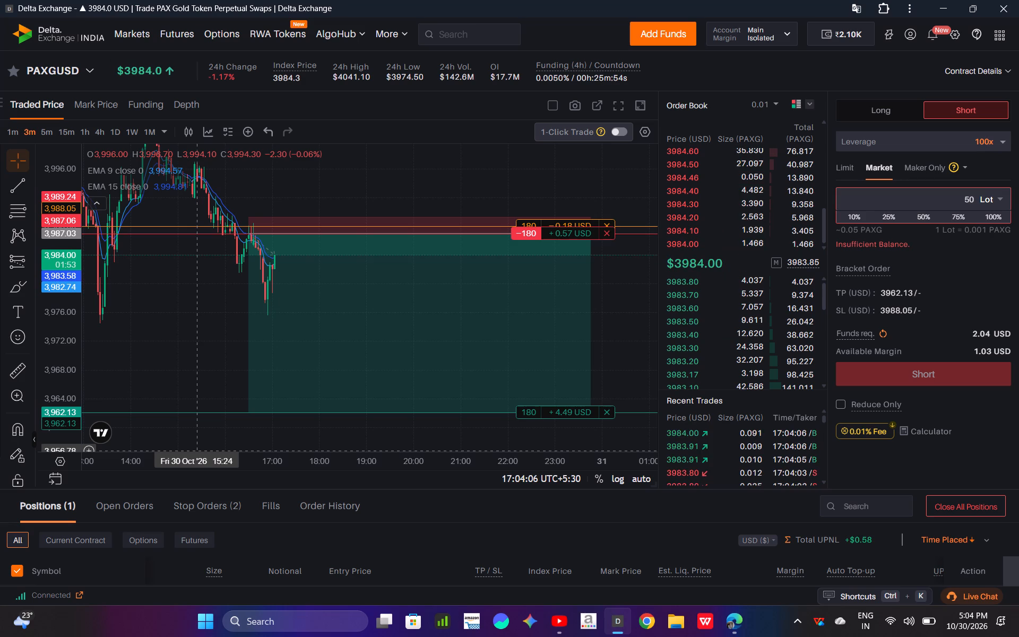
drag(196, 451, 196, 450)
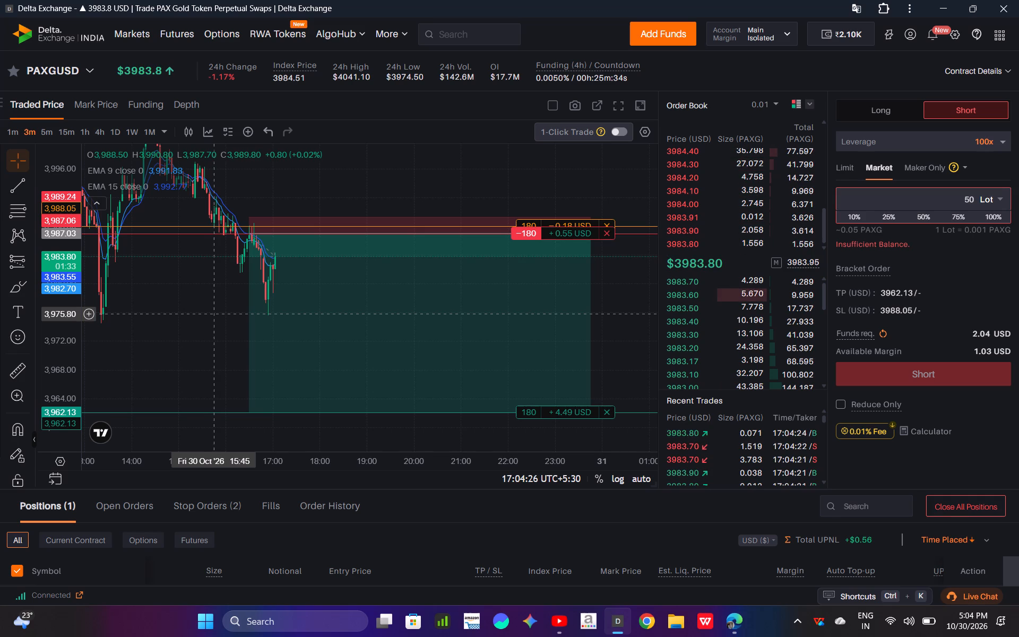
drag(213, 311, 185, 322)
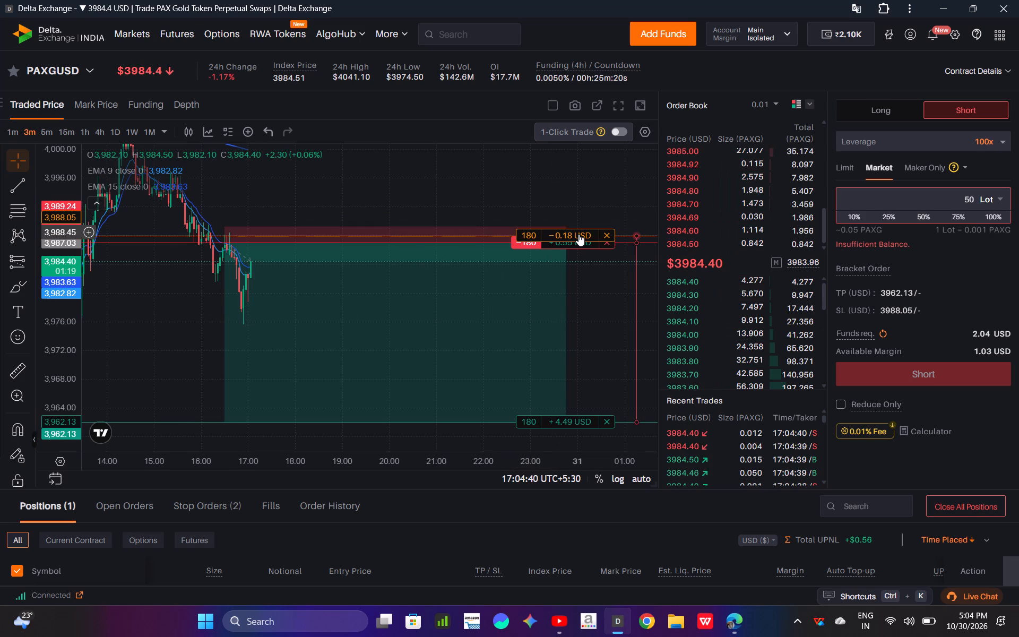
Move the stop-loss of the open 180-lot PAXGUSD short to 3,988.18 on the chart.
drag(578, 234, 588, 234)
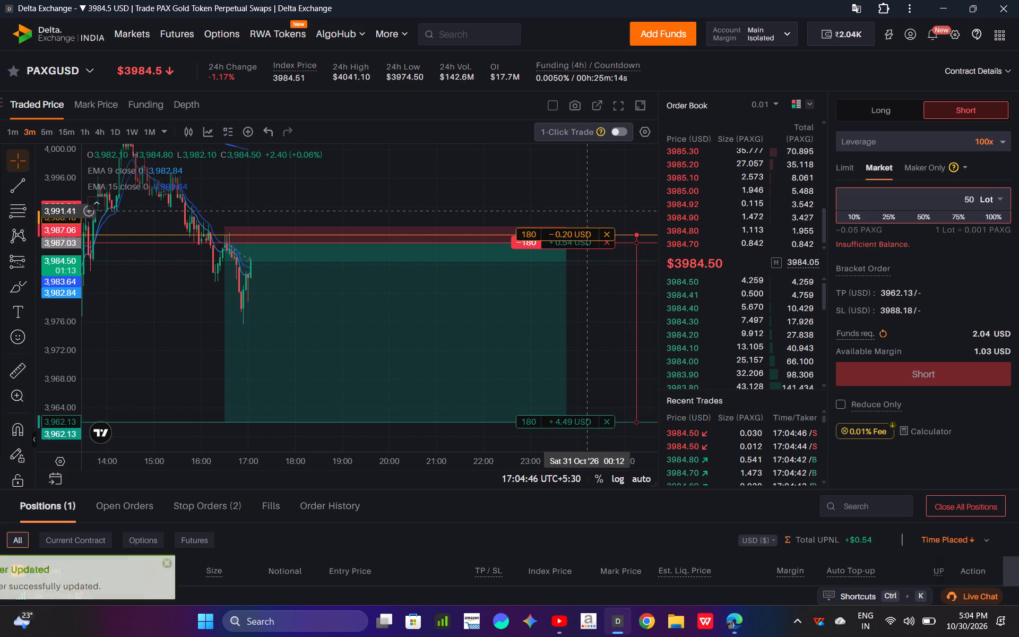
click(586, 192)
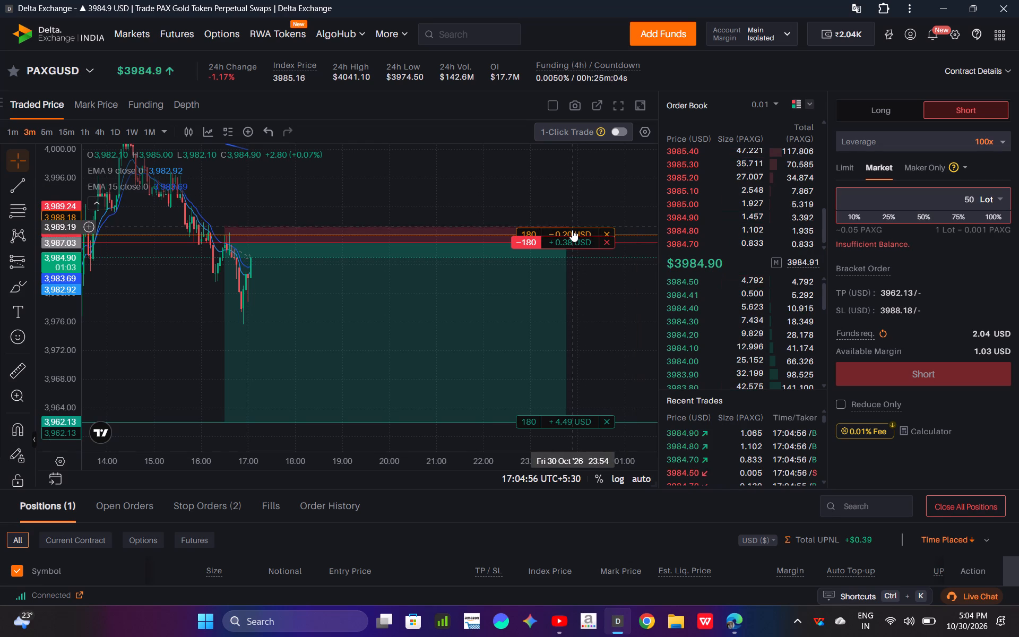
Raise the stop-loss of the open 180-lot PAXGUSD short to 3,988.45 on the chart.
drag(572, 232, 577, 222)
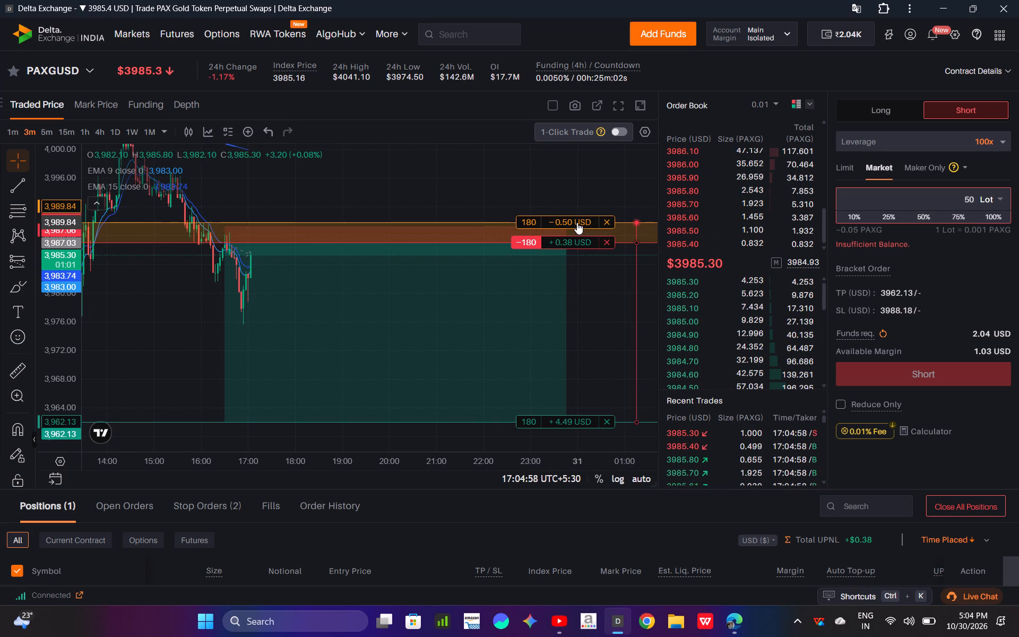
drag(577, 222, 578, 223)
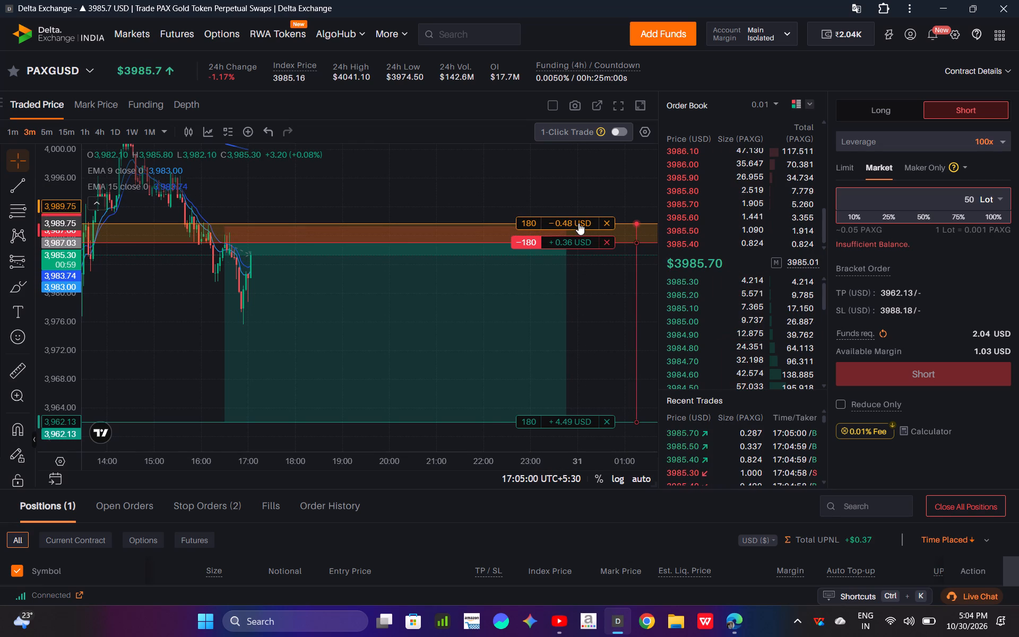
drag(578, 223, 583, 232)
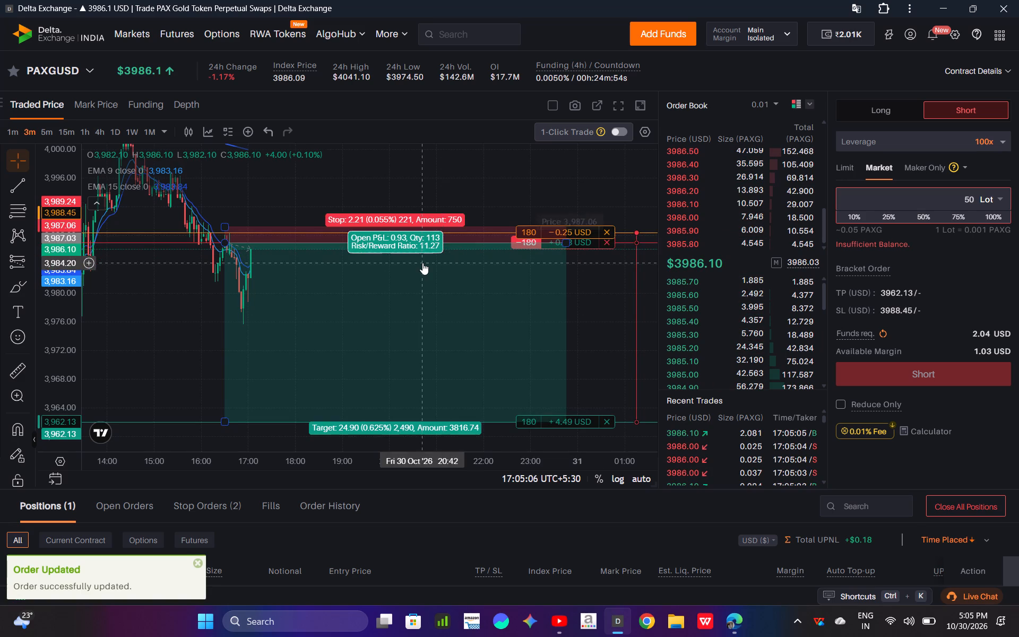
Examine the 3-minute PAXGUSD candles against the short's entry and stop-loss lines at different price scales.
drag(62, 271, 57, 206)
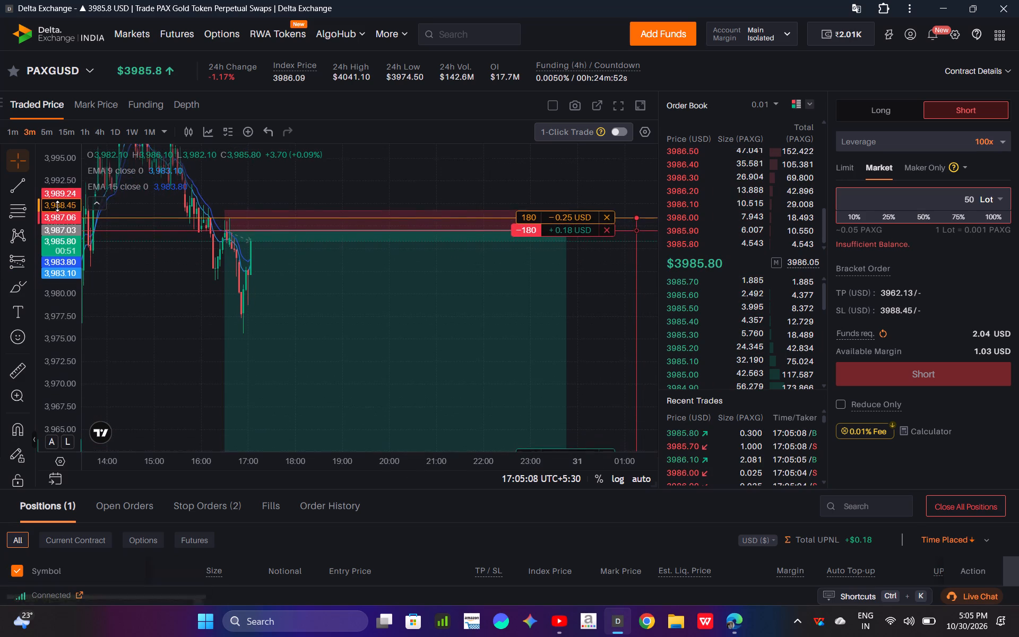
drag(57, 206, 61, 268)
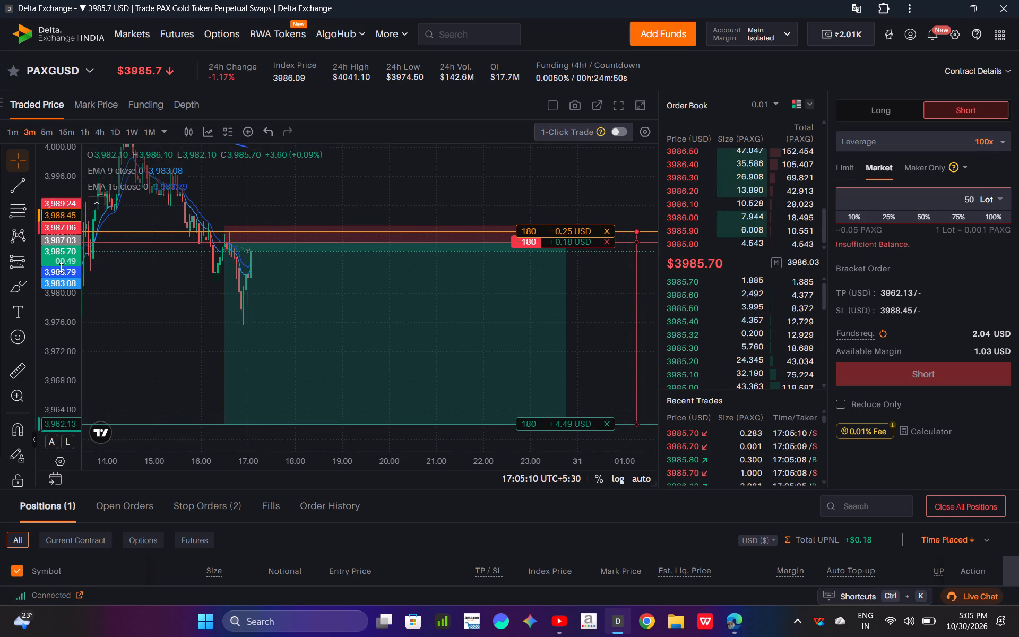
drag(61, 268, 61, 253)
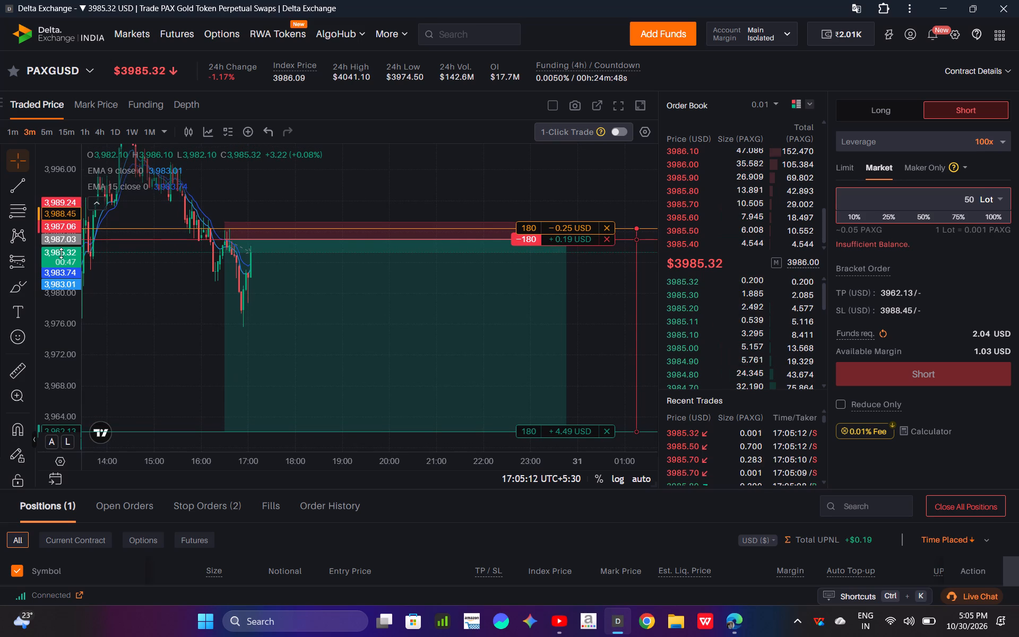
drag(61, 253, 61, 252)
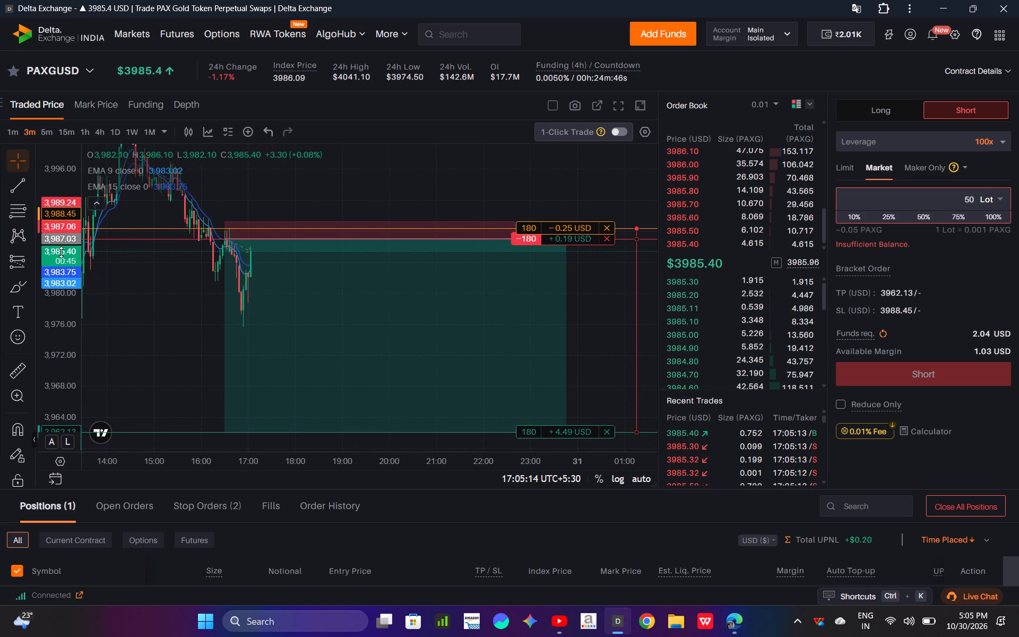
click(61, 252)
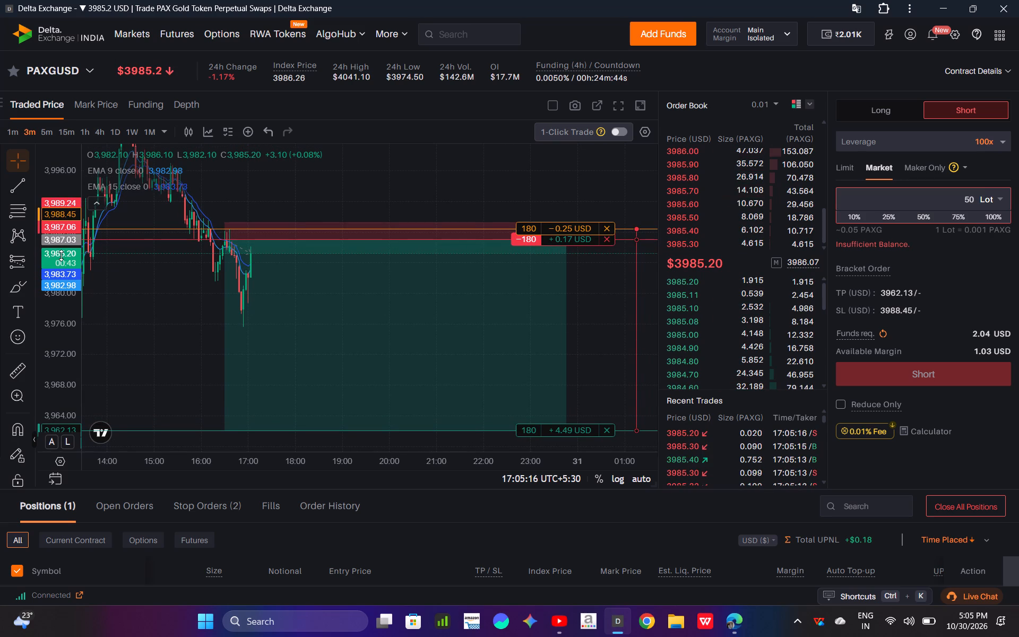
click(61, 255)
drag(120, 272, 131, 260)
drag(131, 260, 137, 254)
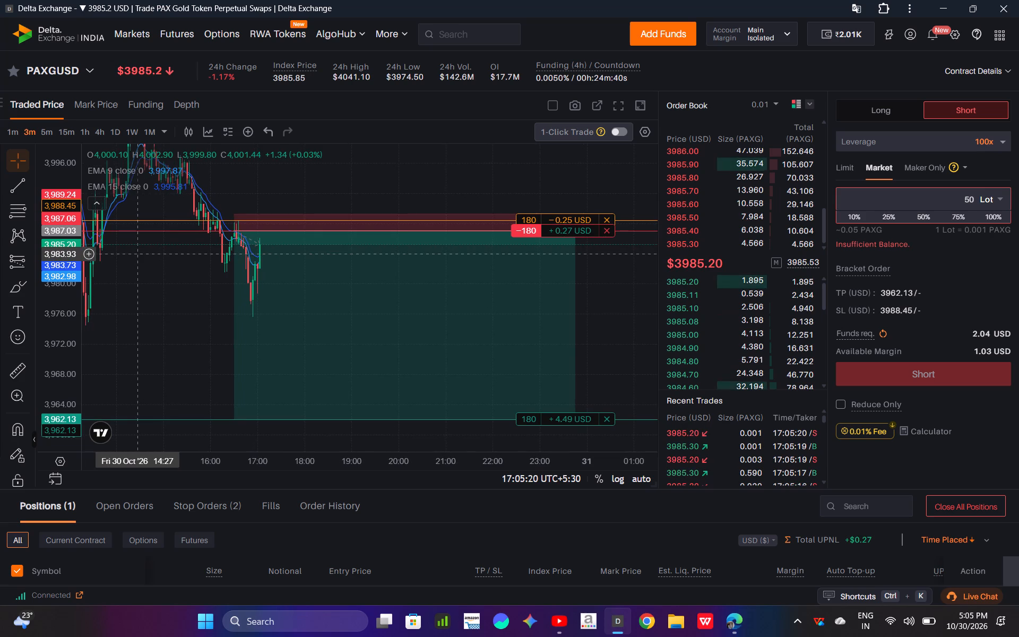
drag(137, 254, 115, 292)
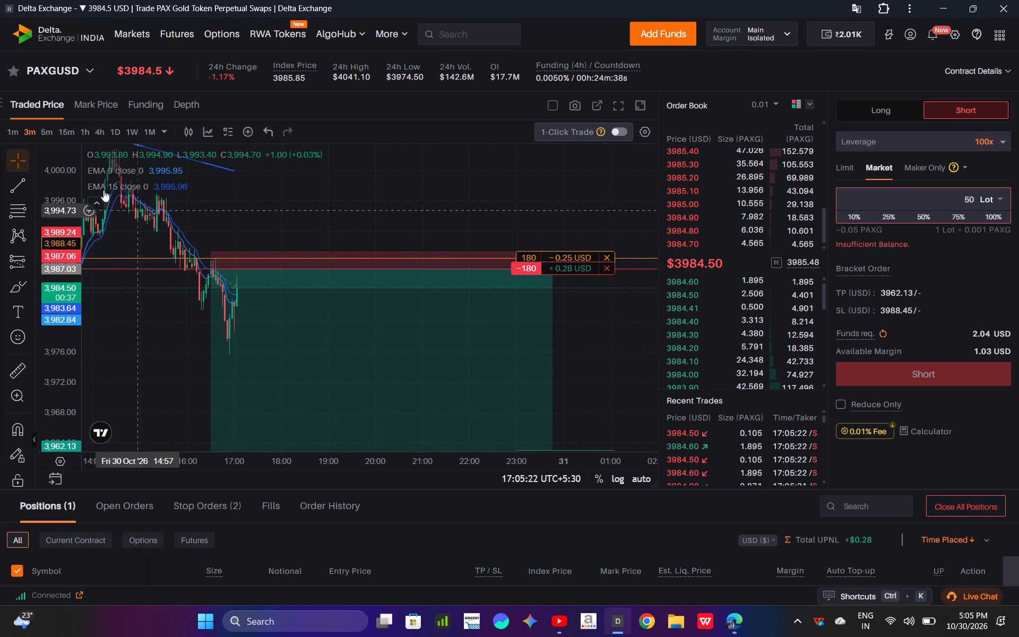
Switch the PAXGUSD chart to the 15-minute timeframe and examine the downtrend around the short position's levels.
click(65, 135)
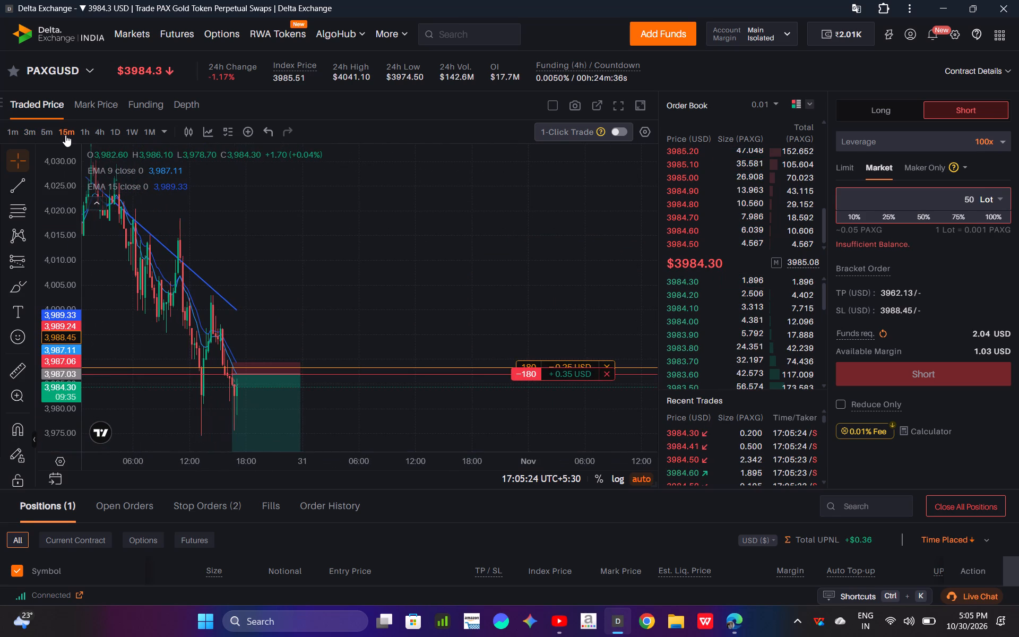
drag(297, 453, 273, 444)
drag(71, 286, 71, 292)
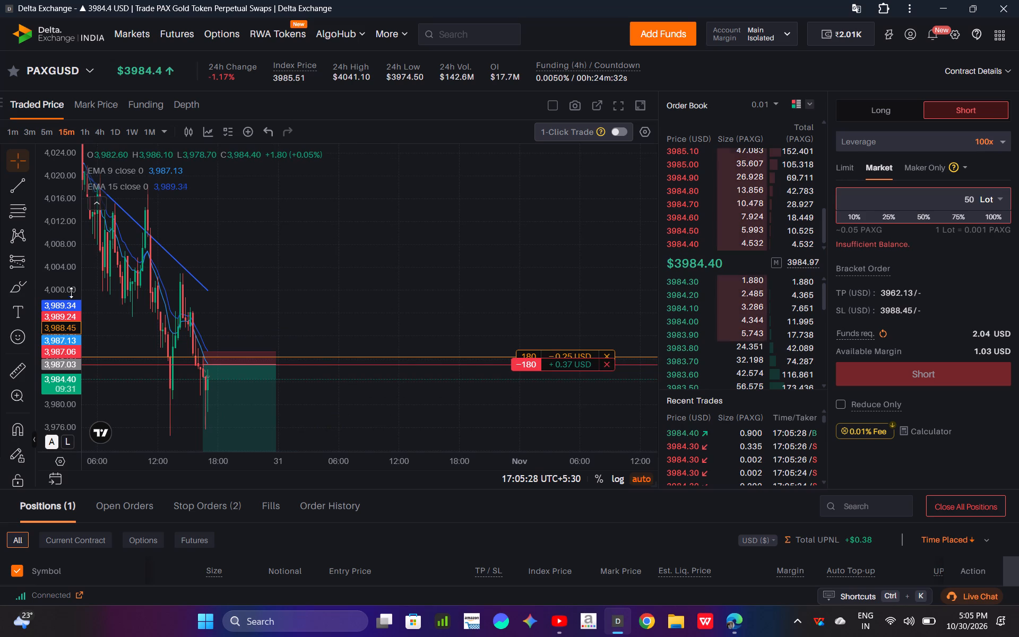
drag(71, 292, 82, 313)
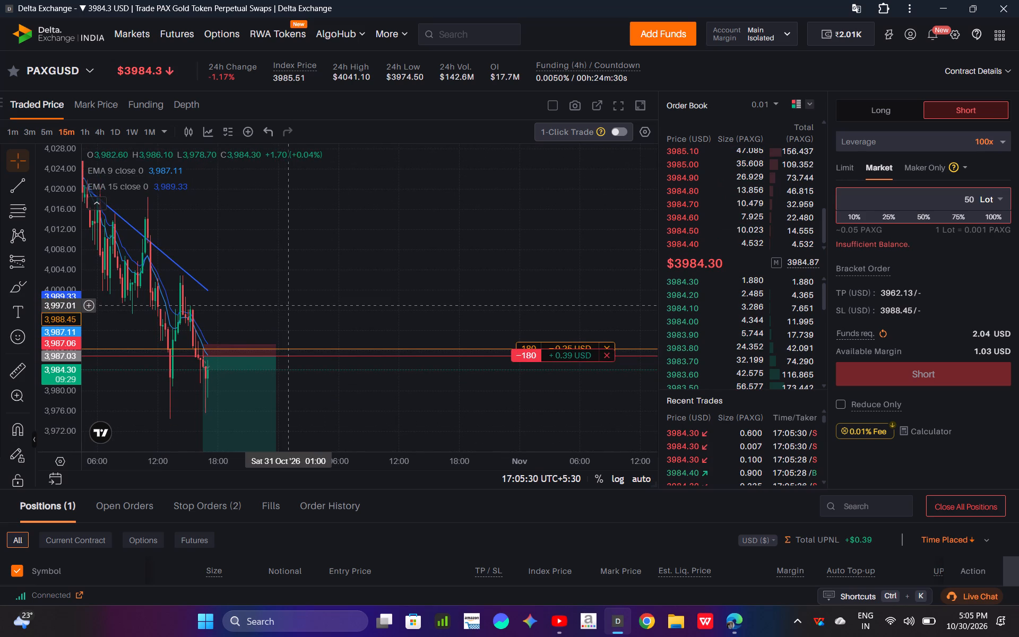
drag(290, 305, 331, 249)
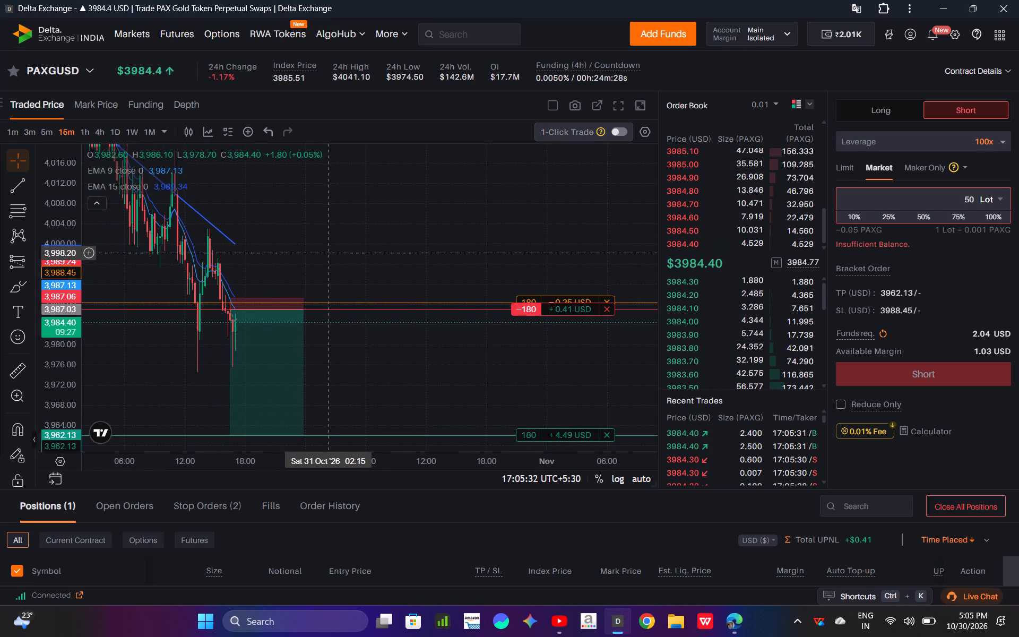
drag(331, 249, 346, 230)
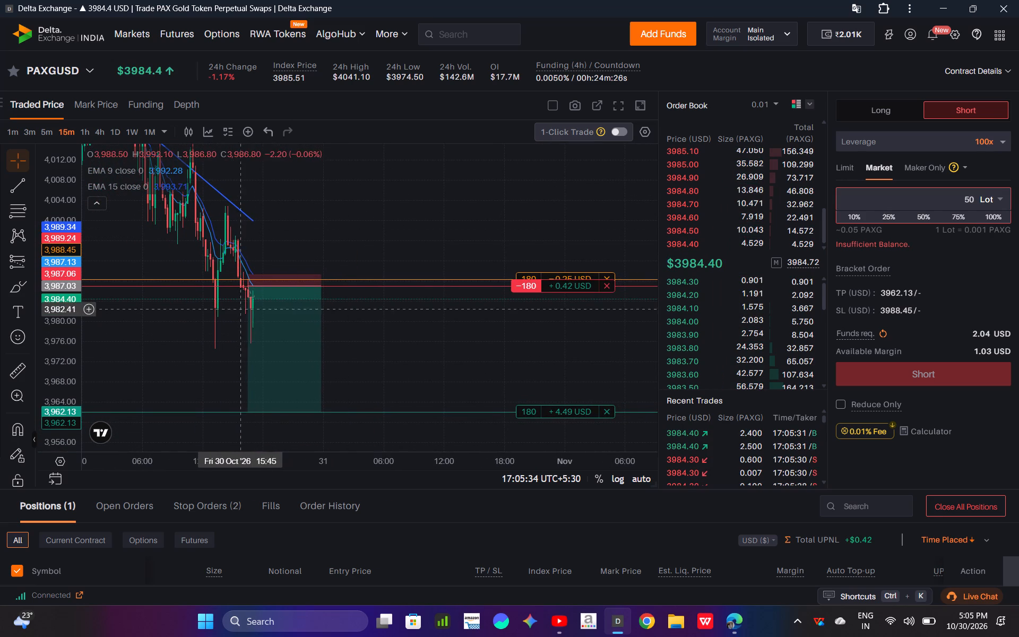
drag(416, 337, 409, 346)
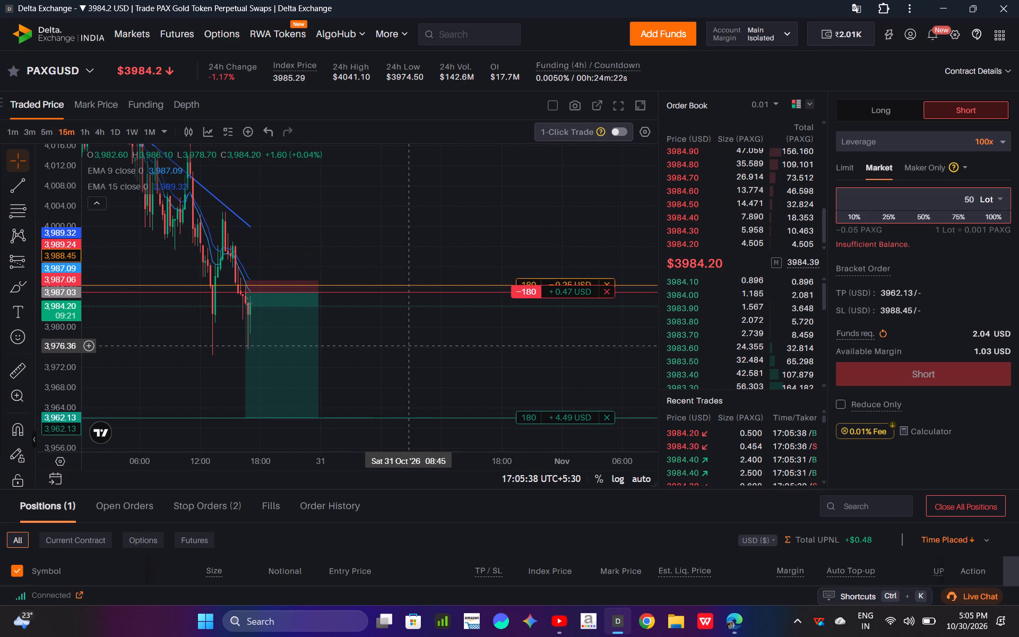
drag(409, 346, 408, 346)
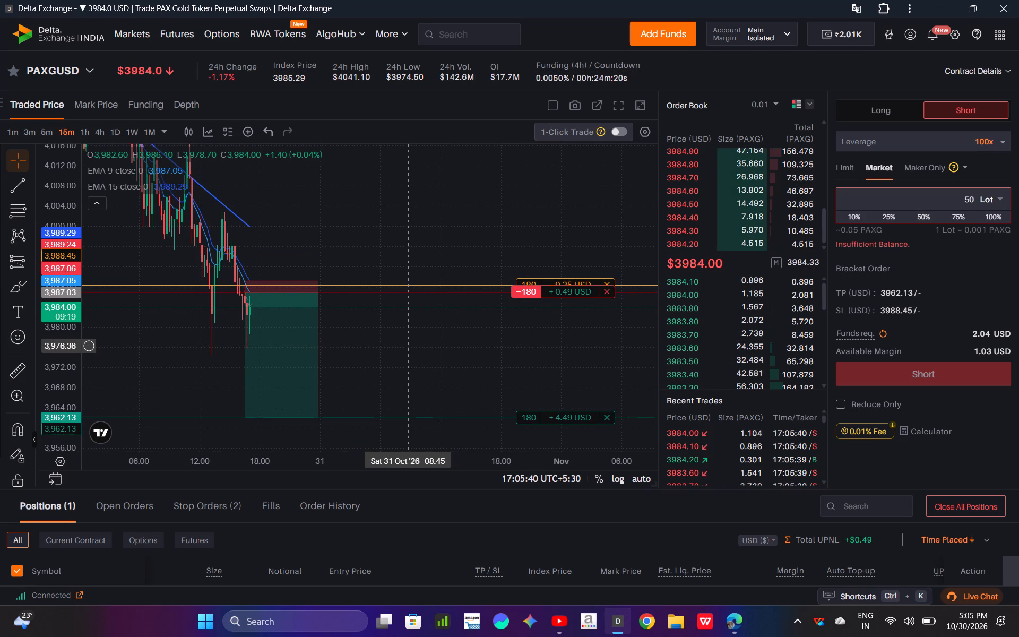
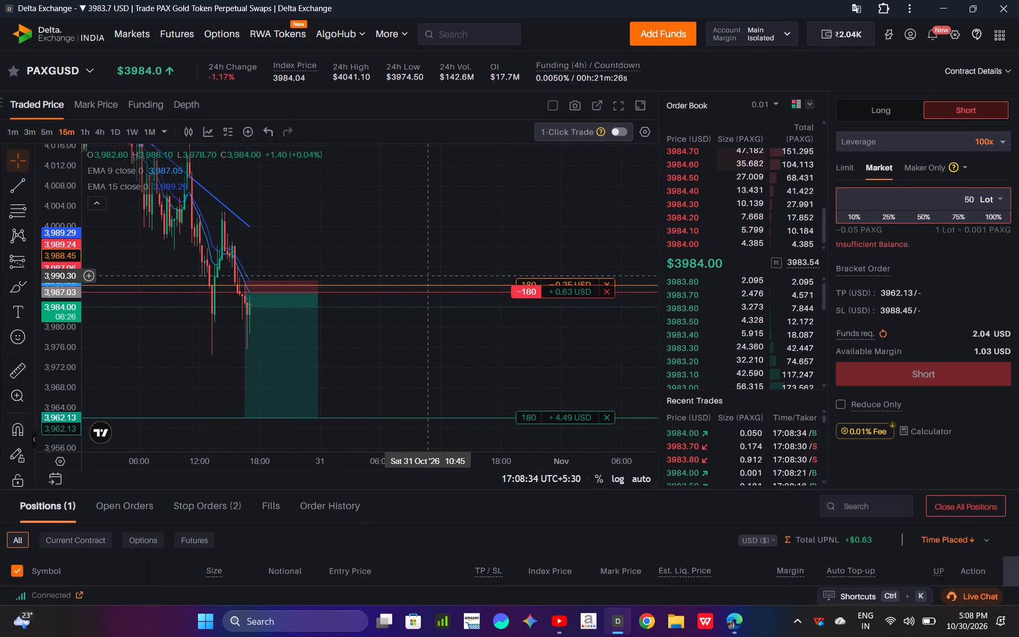
Find the Kuro app through the Windows search and launch it.
click(313, 625)
key(k)
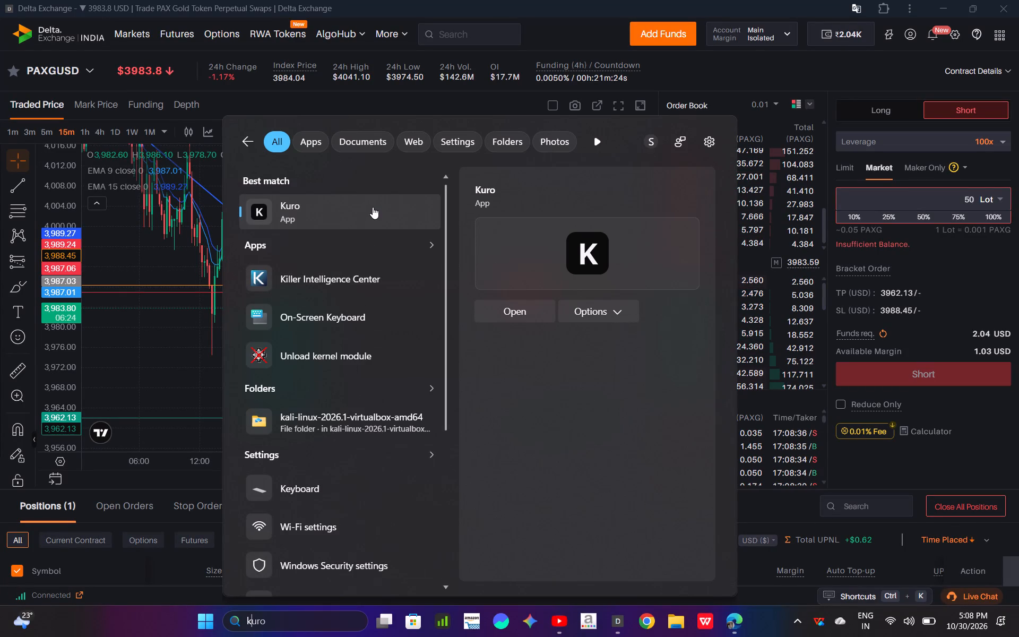
click(366, 206)
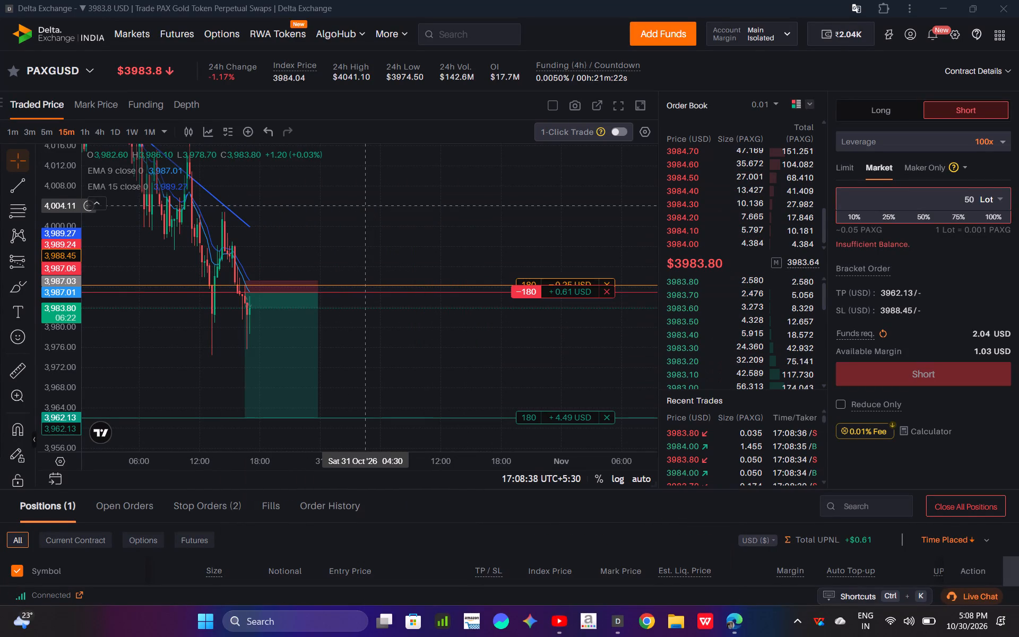
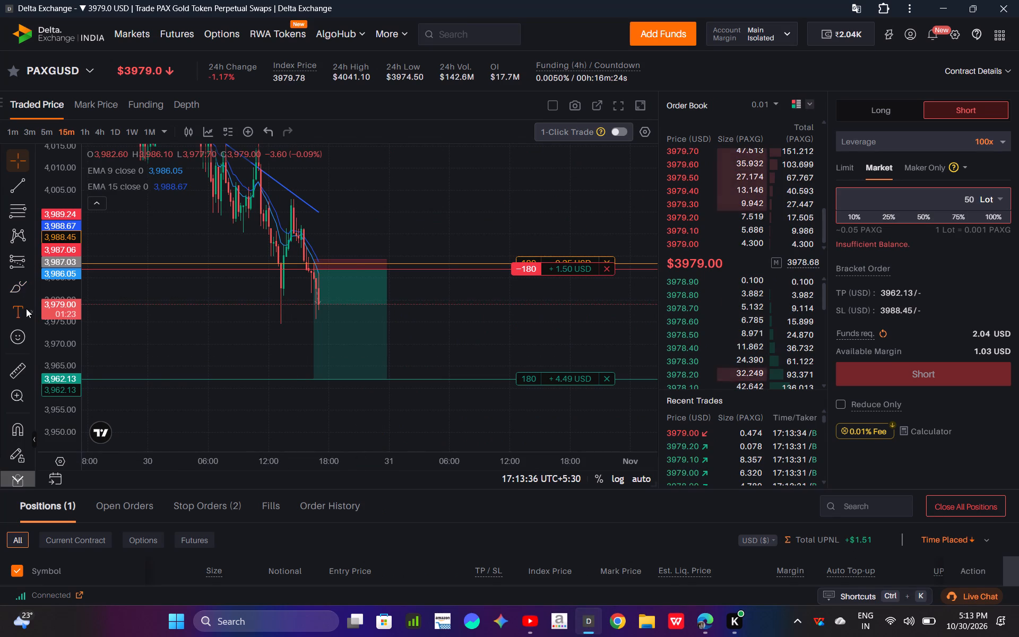
click(31, 290)
click(68, 437)
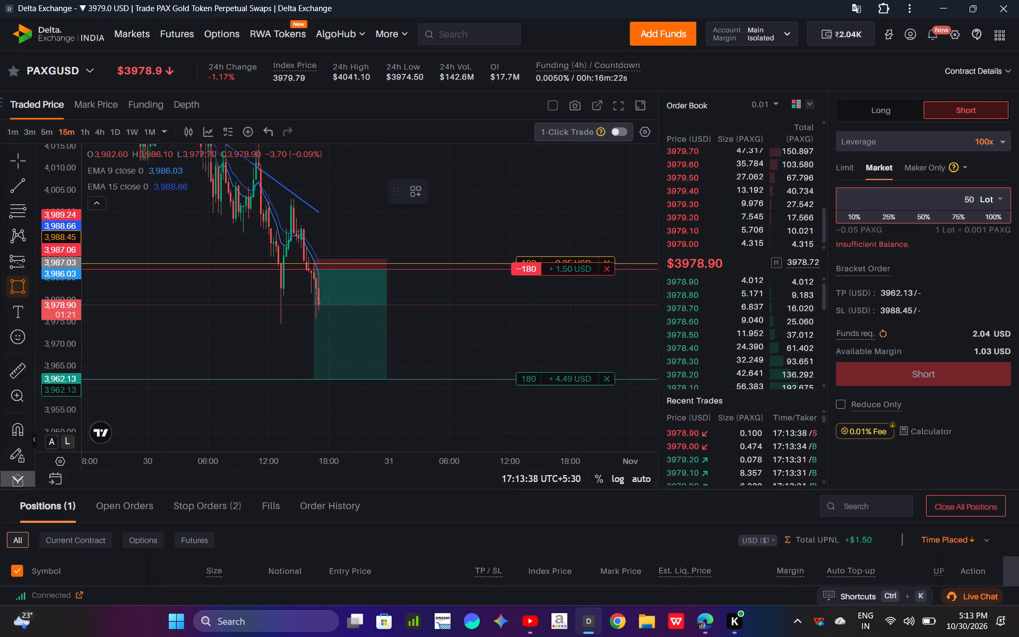
drag(262, 294, 379, 284)
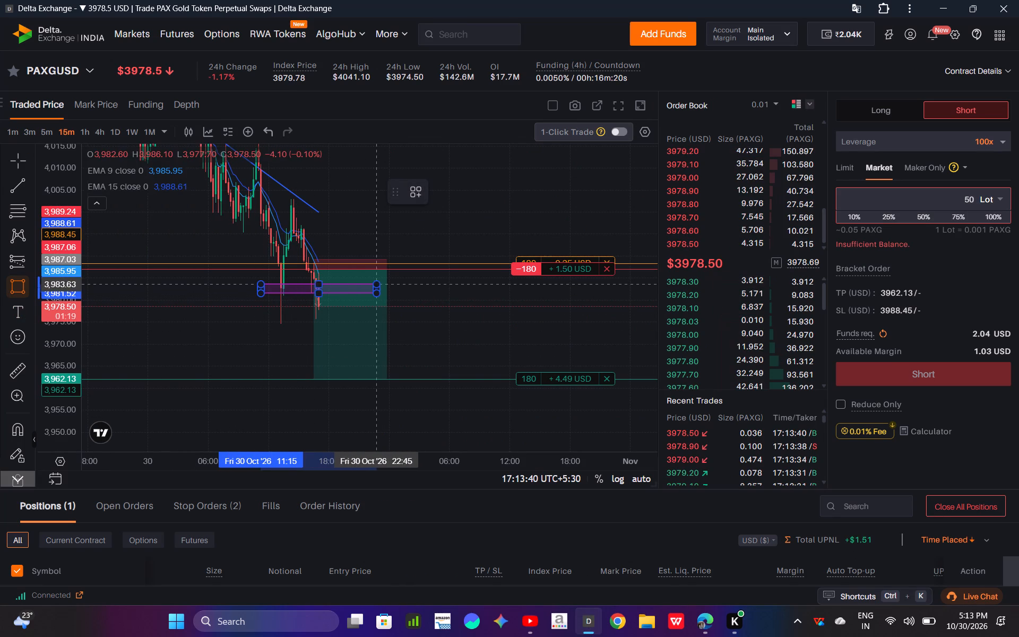
drag(379, 284, 425, 306)
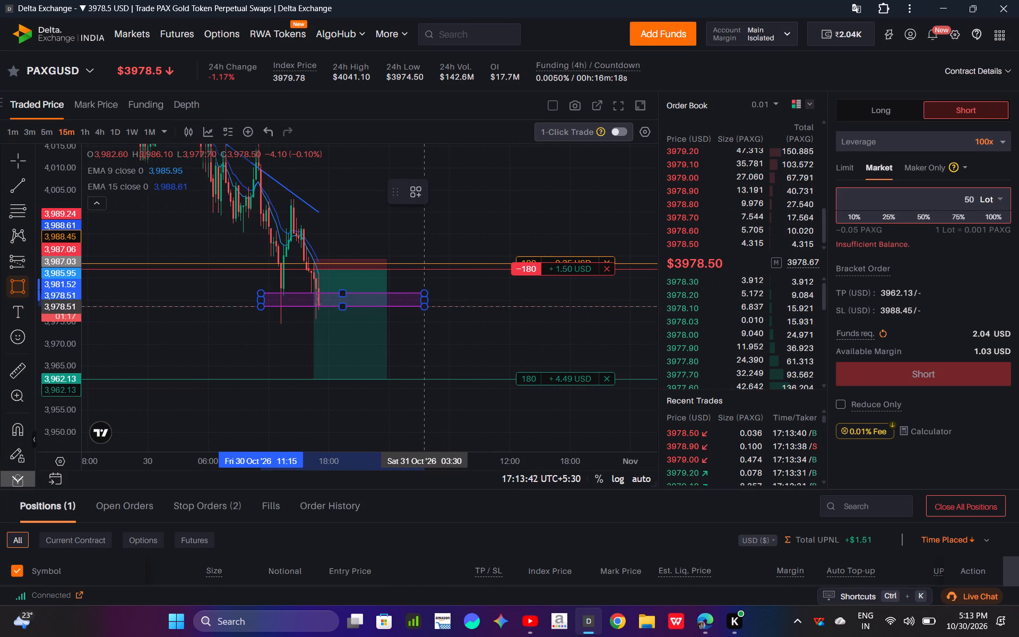
drag(425, 306, 452, 299)
click(452, 299)
click(494, 324)
Lower the PAXGUSD short's stop-loss on the chart to 3,985.89, and fine-tune it to 3,985.44.
drag(494, 324, 488, 312)
drag(541, 464, 506, 460)
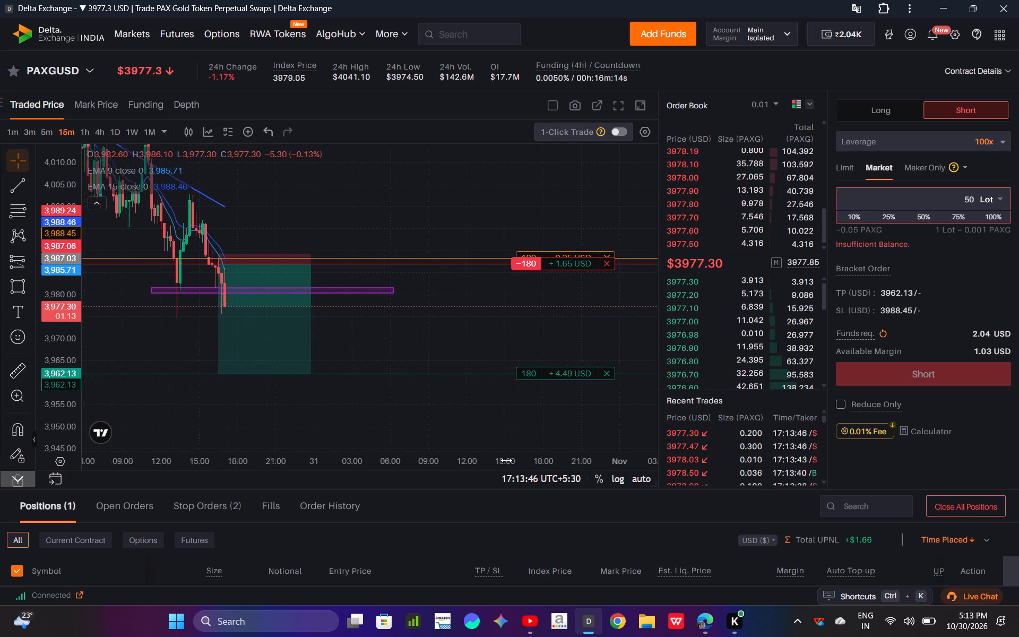
drag(506, 460, 505, 460)
drag(387, 347, 442, 339)
drag(442, 339, 448, 339)
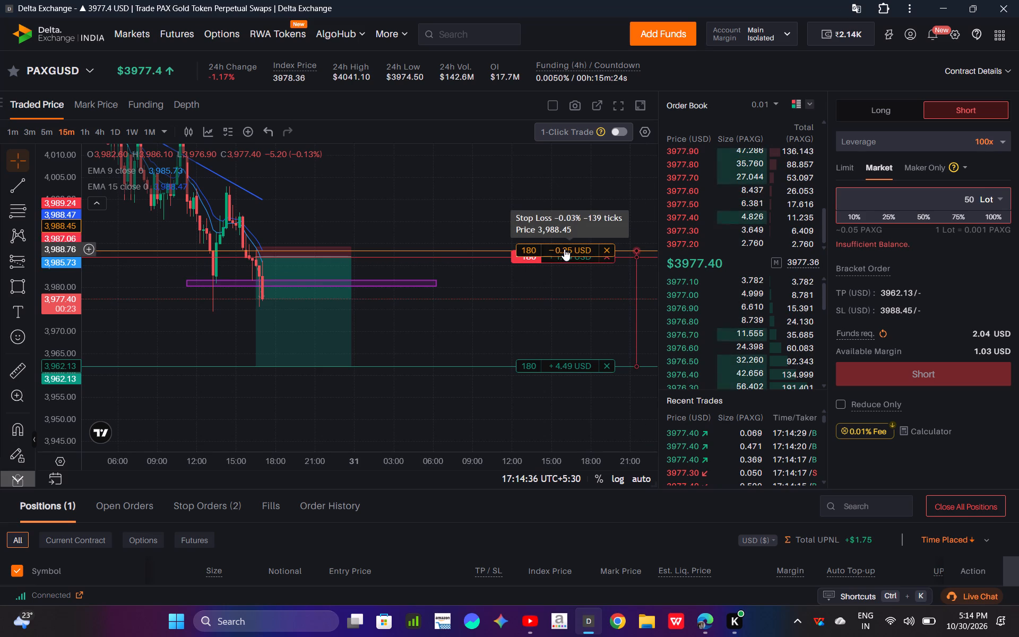
drag(564, 249, 560, 261)
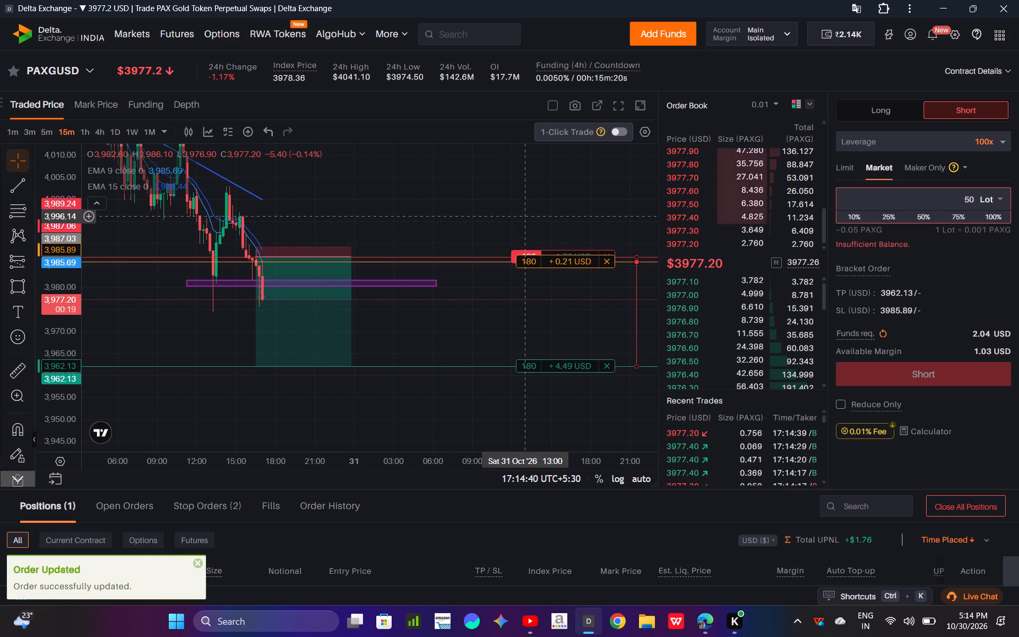
click(549, 263)
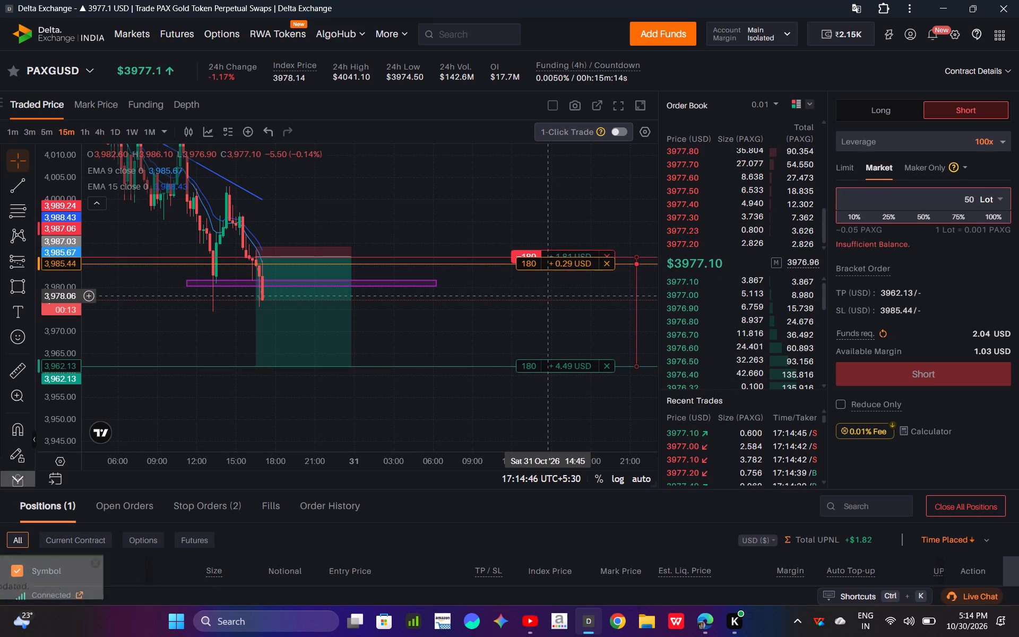
drag(540, 314, 533, 292)
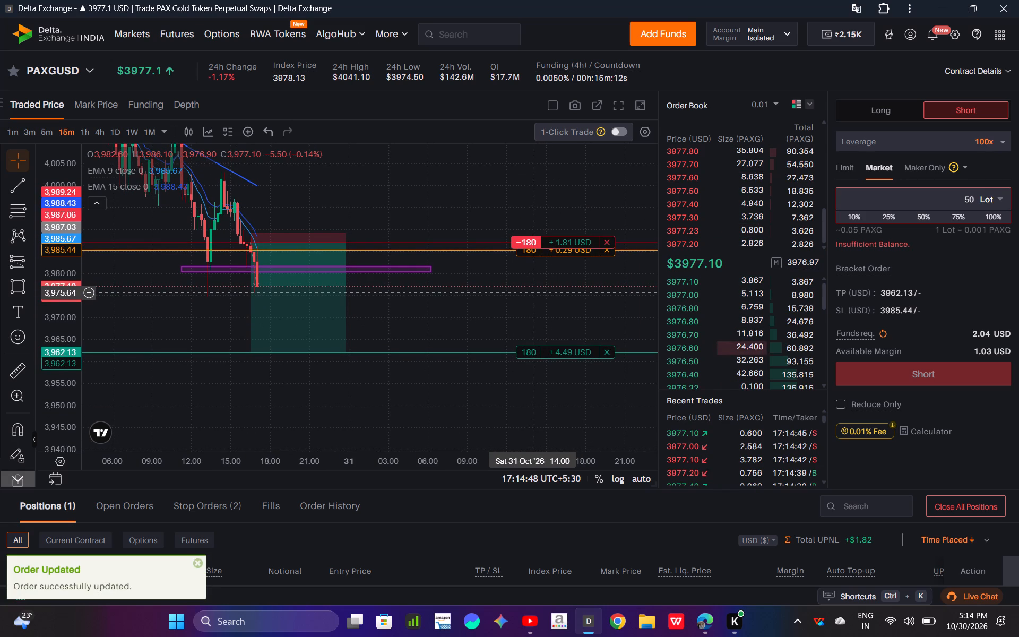
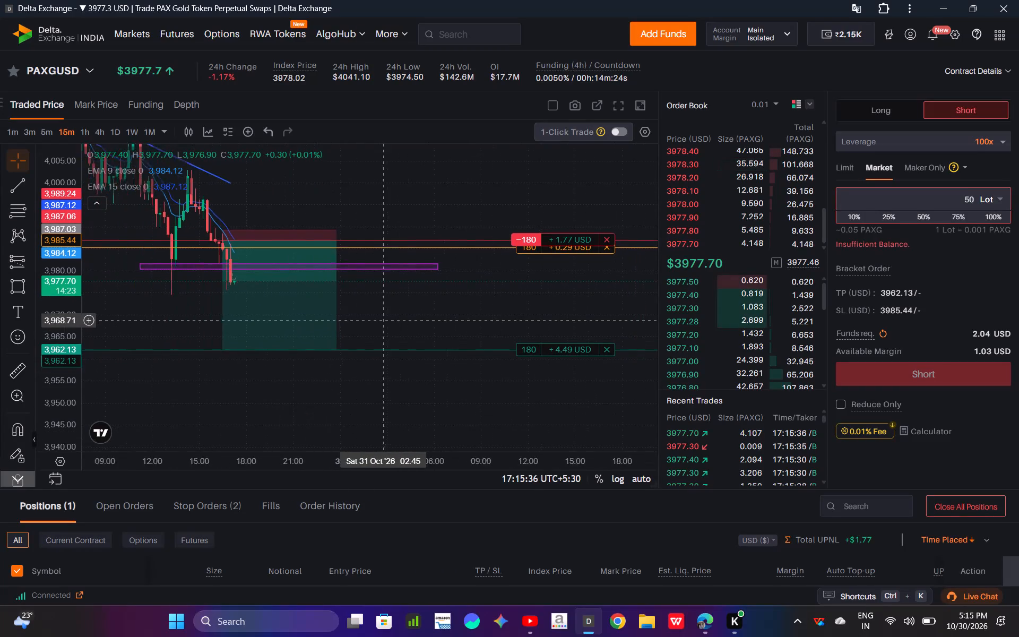
Reshape the purple rectangle on the PAXGUSD chart to span about 3,981.72 to 3,980.92, extending its end to 31 Oct 08:30.
drag(54, 336, 56, 279)
drag(105, 297, 127, 332)
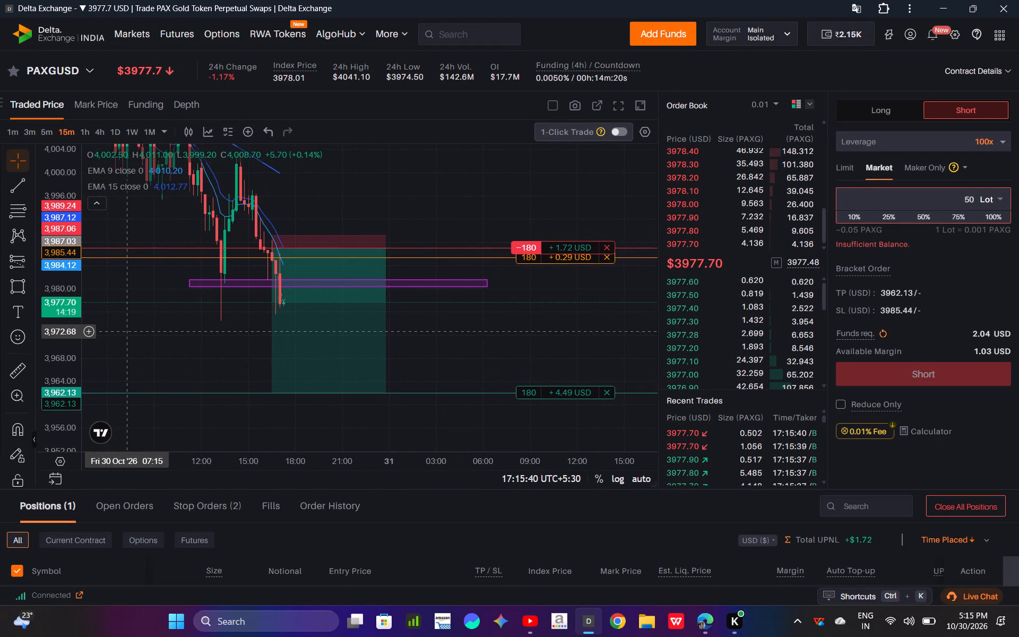
drag(127, 332, 125, 338)
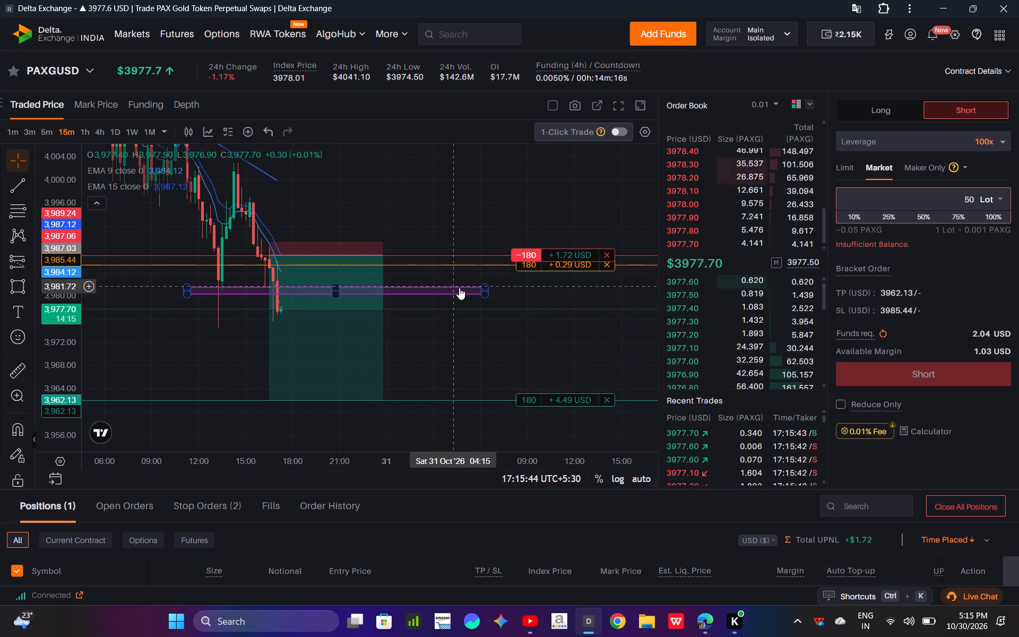
click(486, 285)
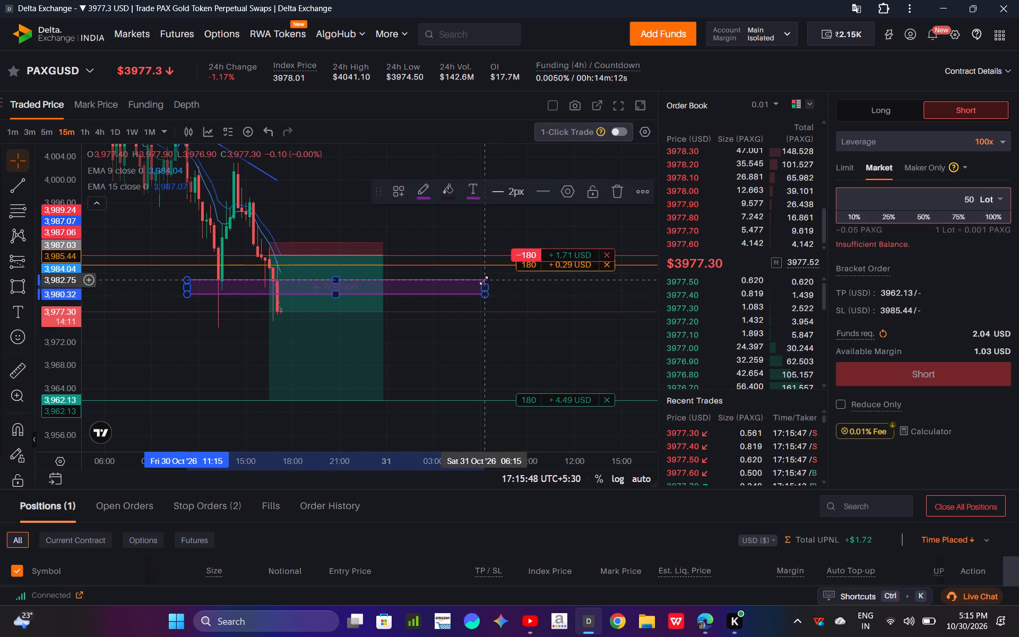
drag(483, 295, 514, 291)
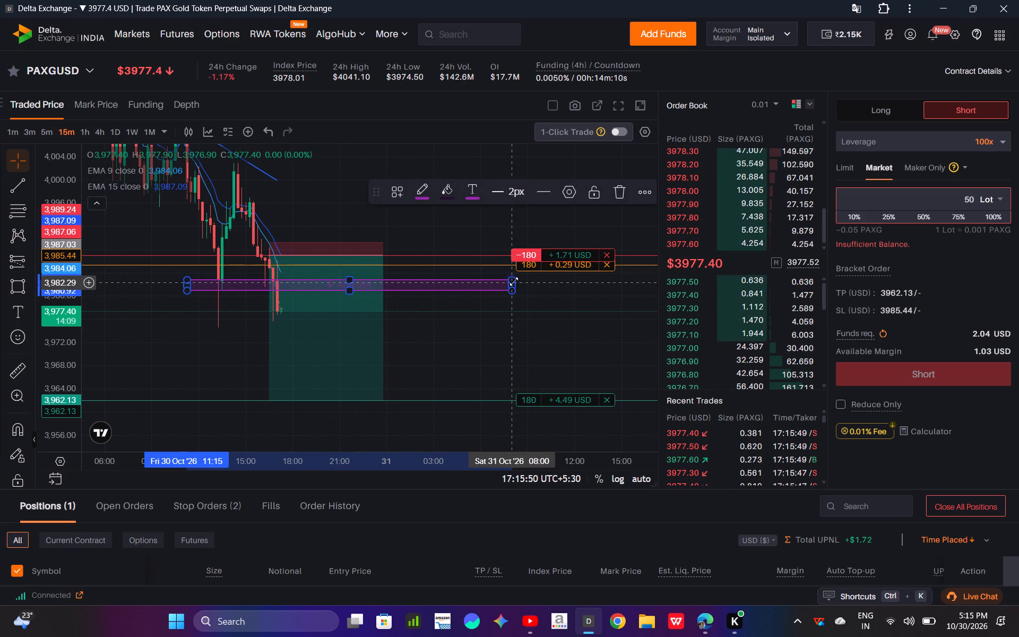
drag(513, 282, 521, 286)
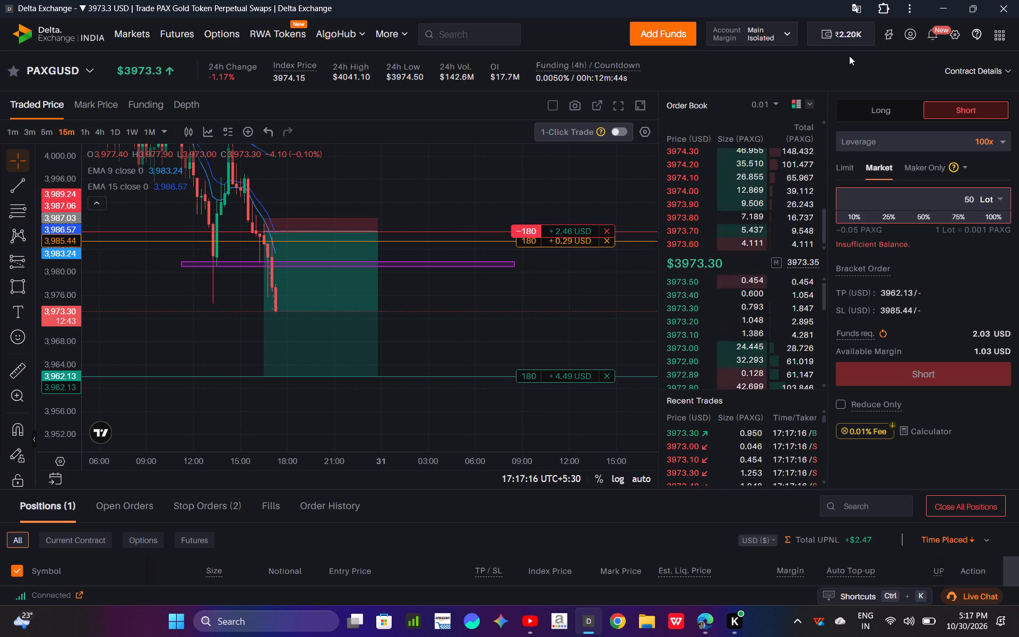
drag(469, 306, 466, 282)
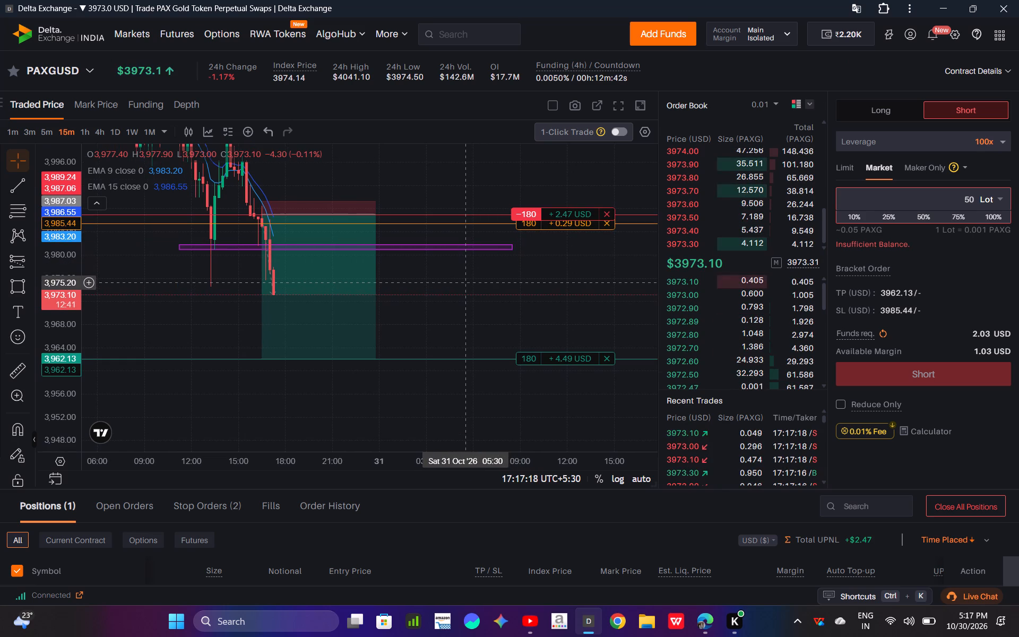
drag(466, 282, 465, 282)
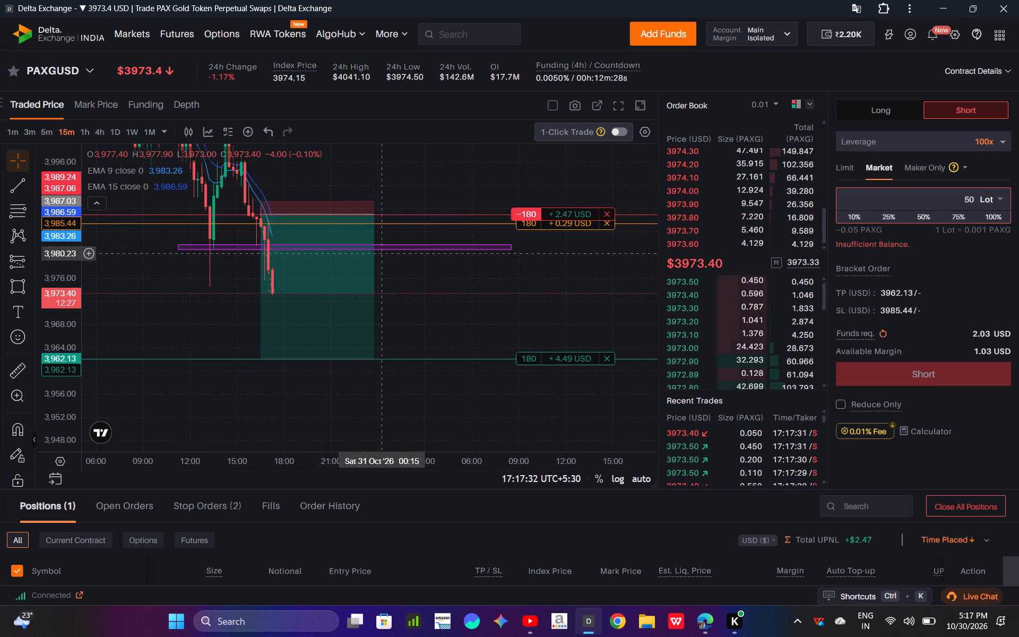
drag(464, 299, 463, 307)
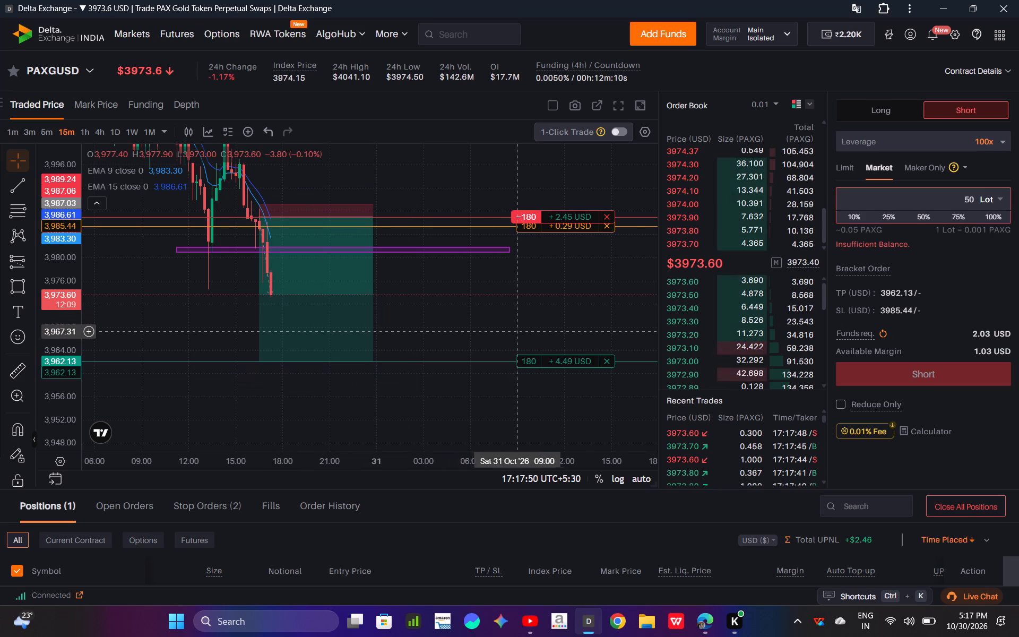
drag(562, 364, 595, 323)
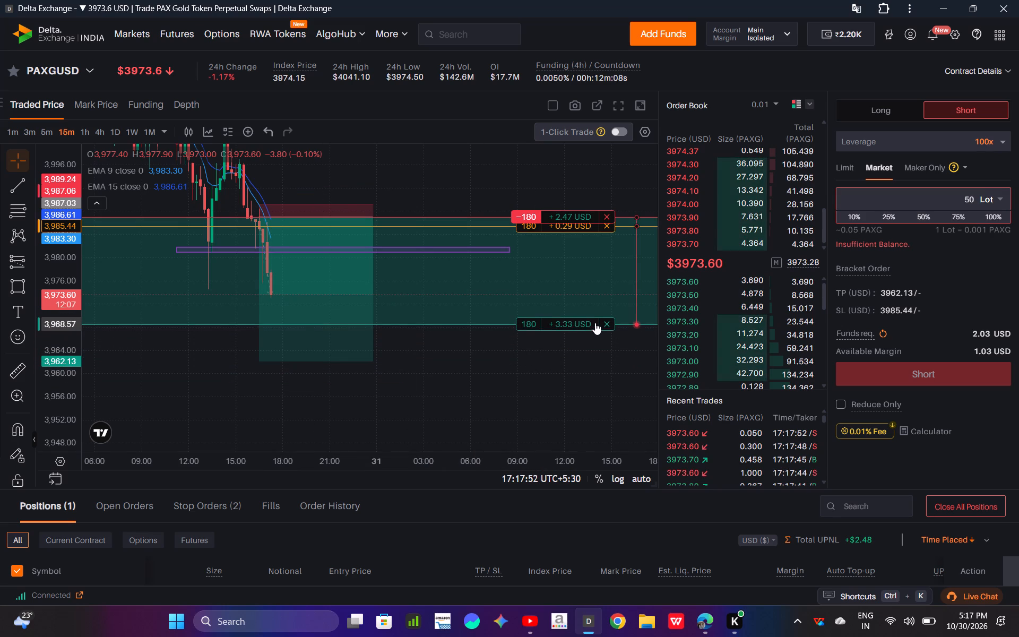
drag(595, 323, 597, 320)
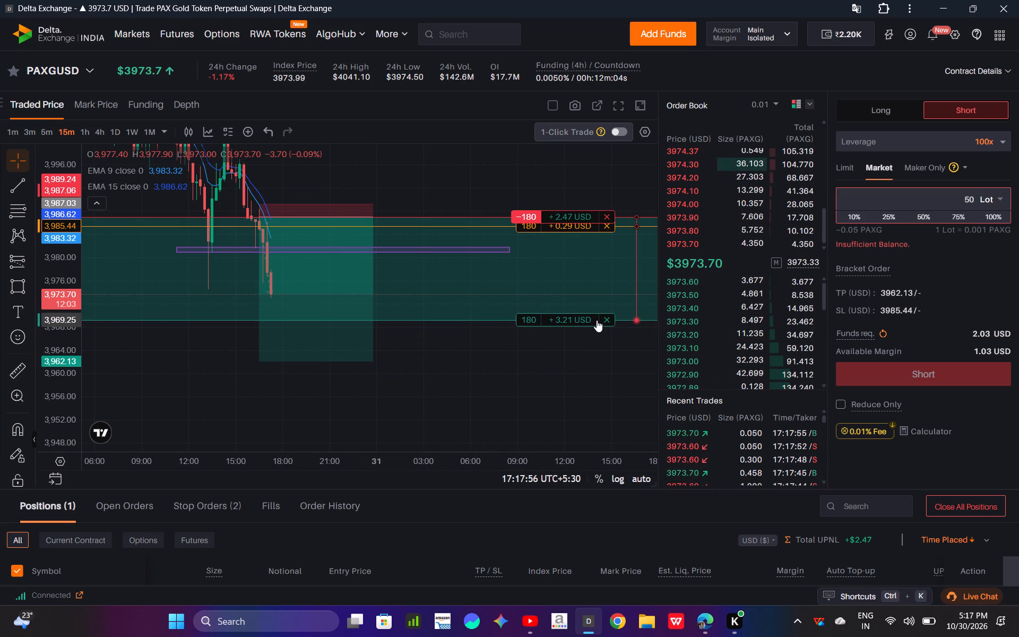
drag(597, 320, 589, 334)
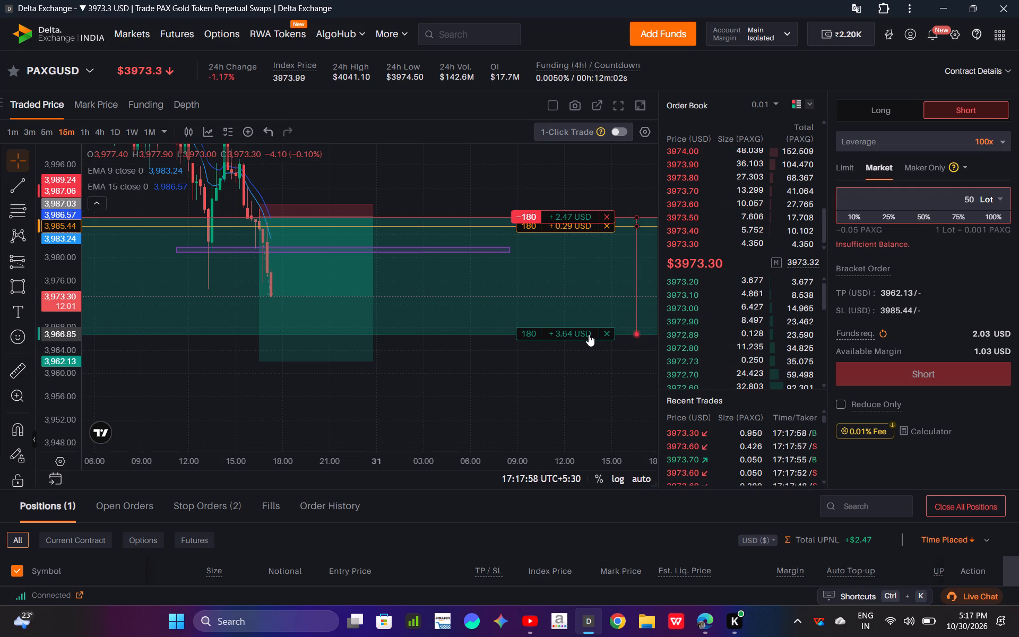
drag(589, 334, 590, 329)
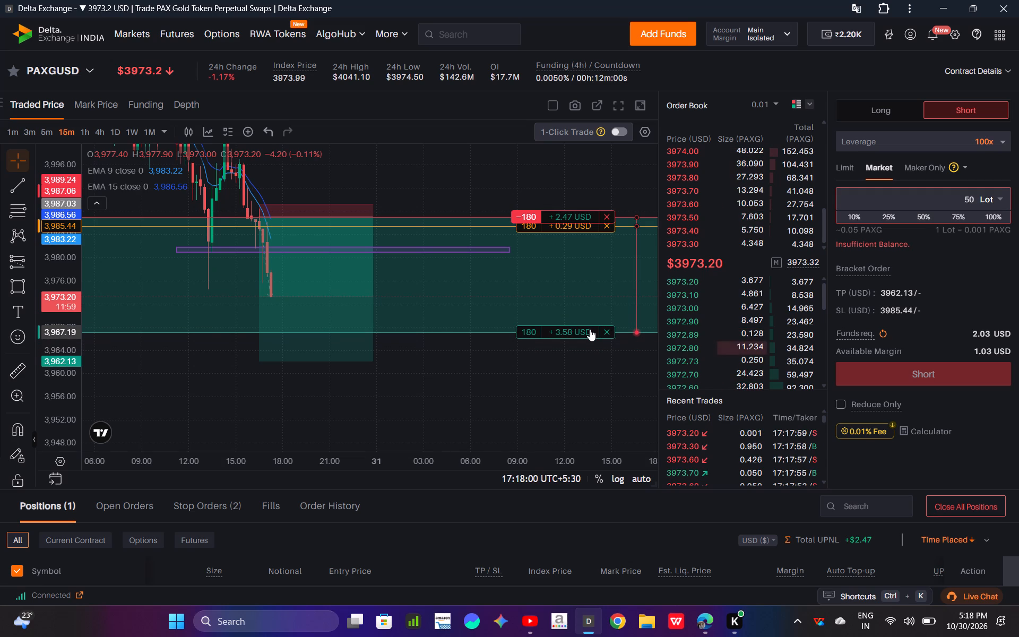
drag(590, 329, 587, 324)
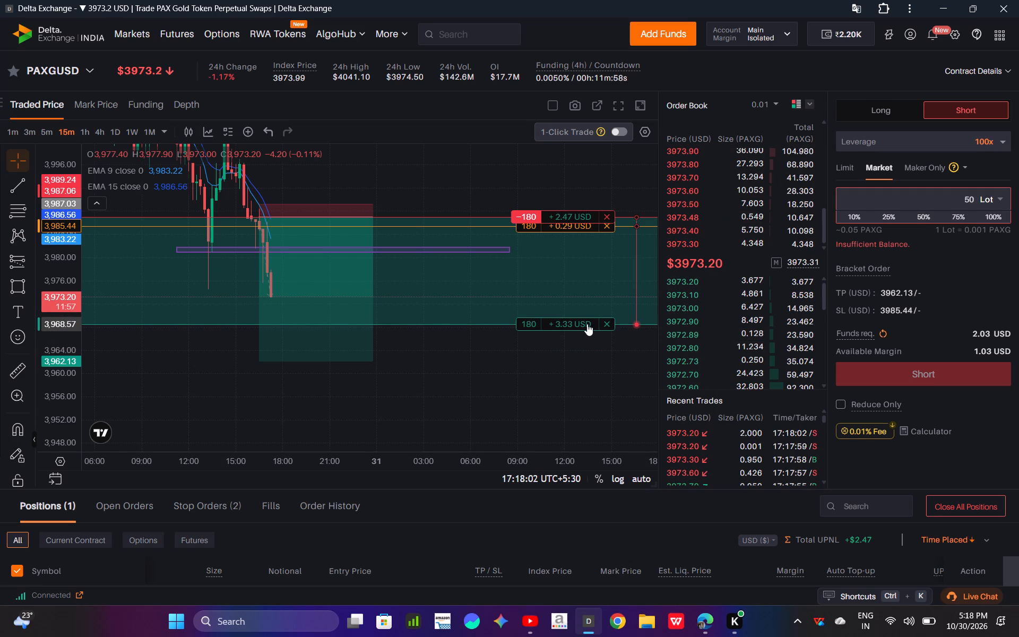
drag(587, 324, 587, 323)
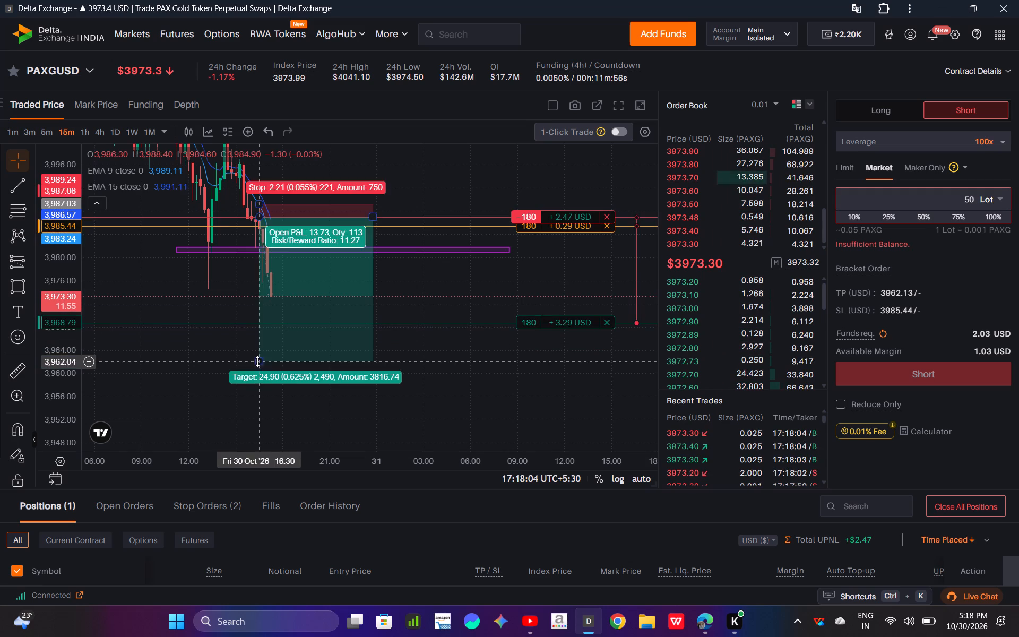
Raise the target edge of the short position drawing to the take-profit line at about 3,968.79, and deselect it.
drag(258, 362, 277, 328)
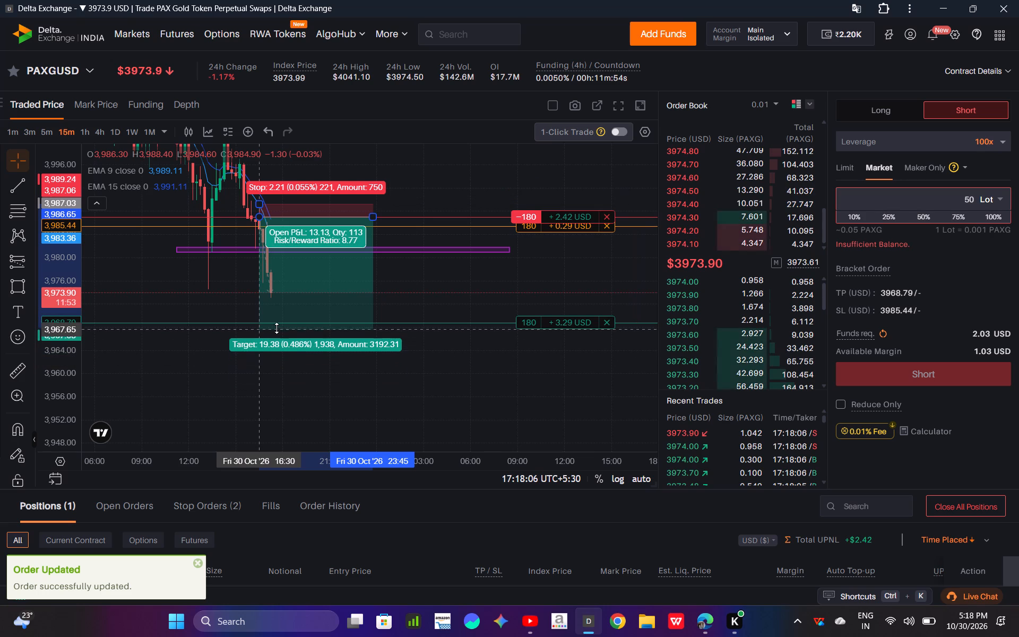
drag(277, 328, 282, 323)
click(394, 285)
drag(394, 285, 369, 264)
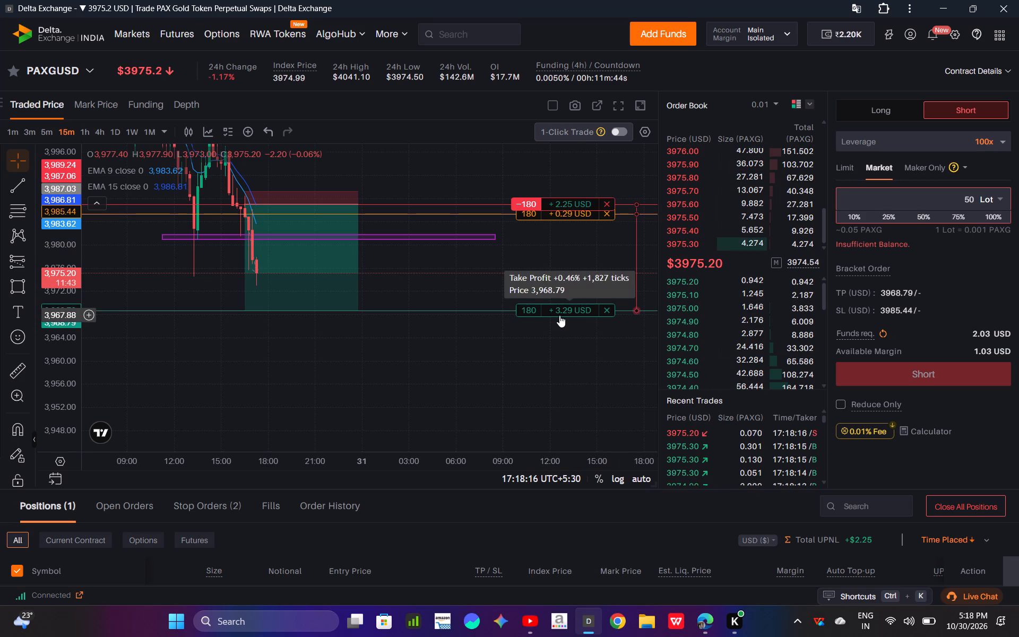
Move the PAXGUSD short's take-profit order on the chart down to 3,964.33.
drag(559, 315, 577, 328)
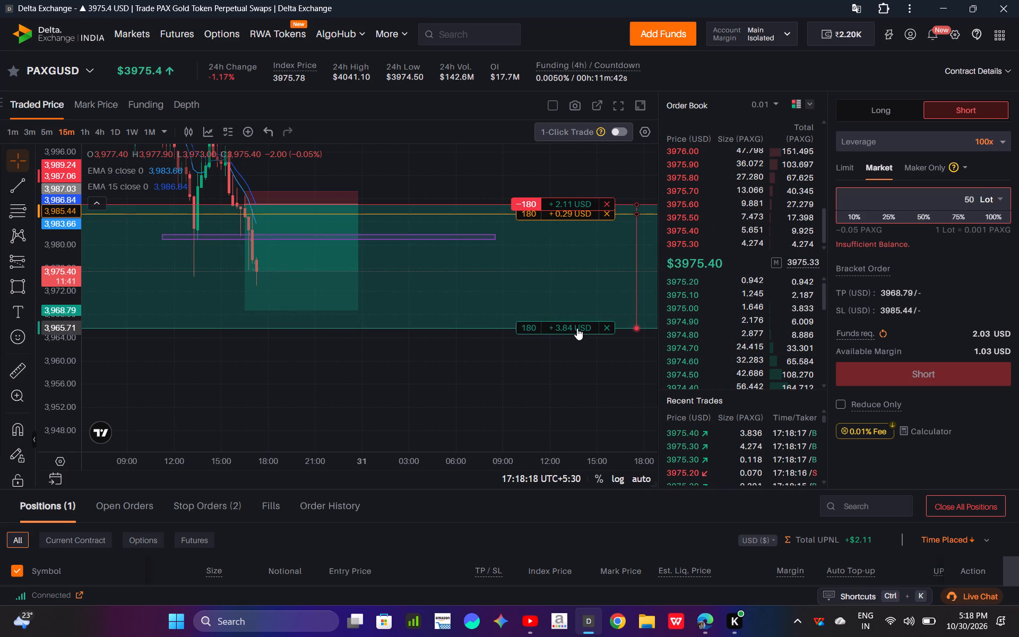
drag(577, 328, 582, 335)
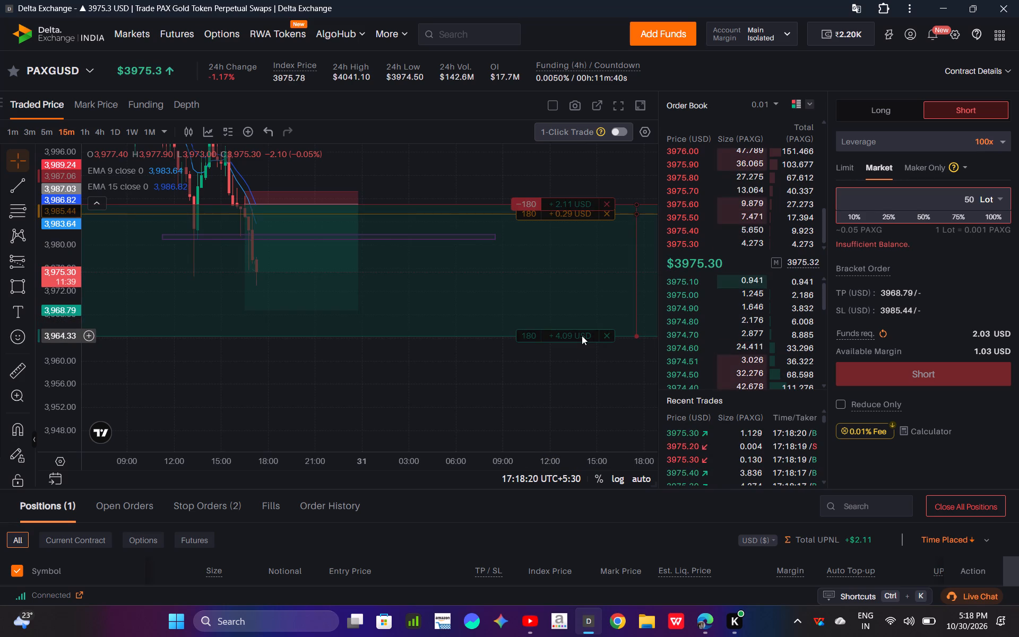
Lower the target edge of the short position drawing to the take-profit line at 3,964.33, and deselect it.
drag(244, 310, 312, 335)
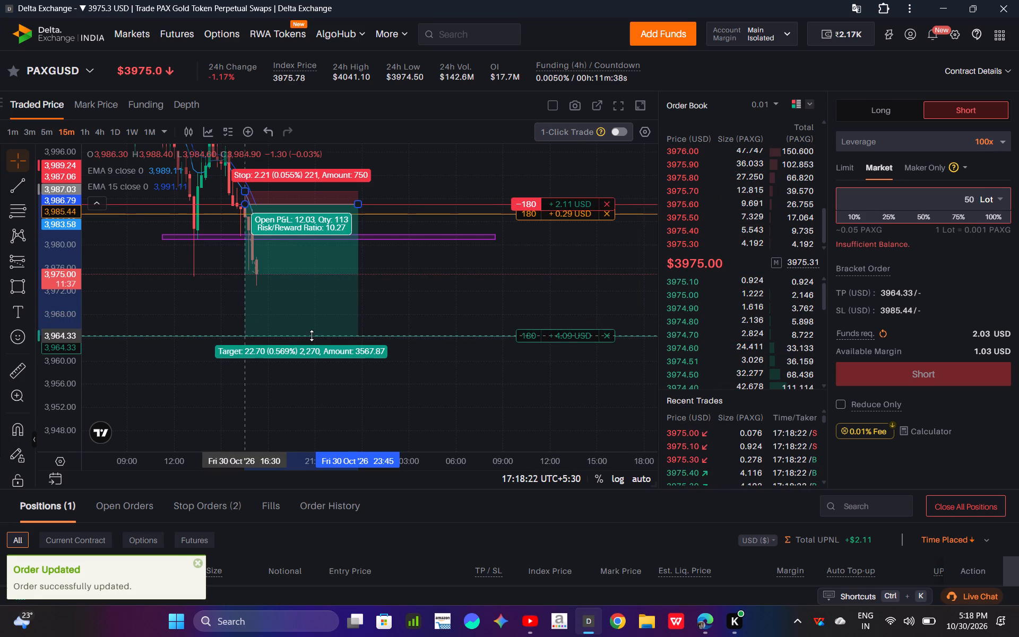
drag(312, 335, 314, 335)
drag(381, 305, 389, 299)
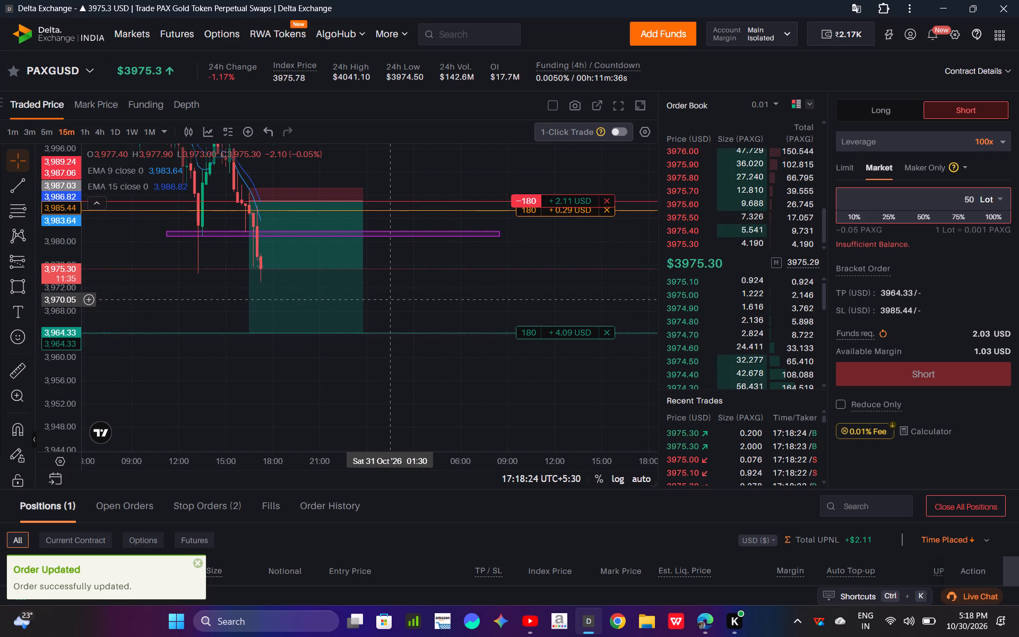
drag(389, 299, 388, 299)
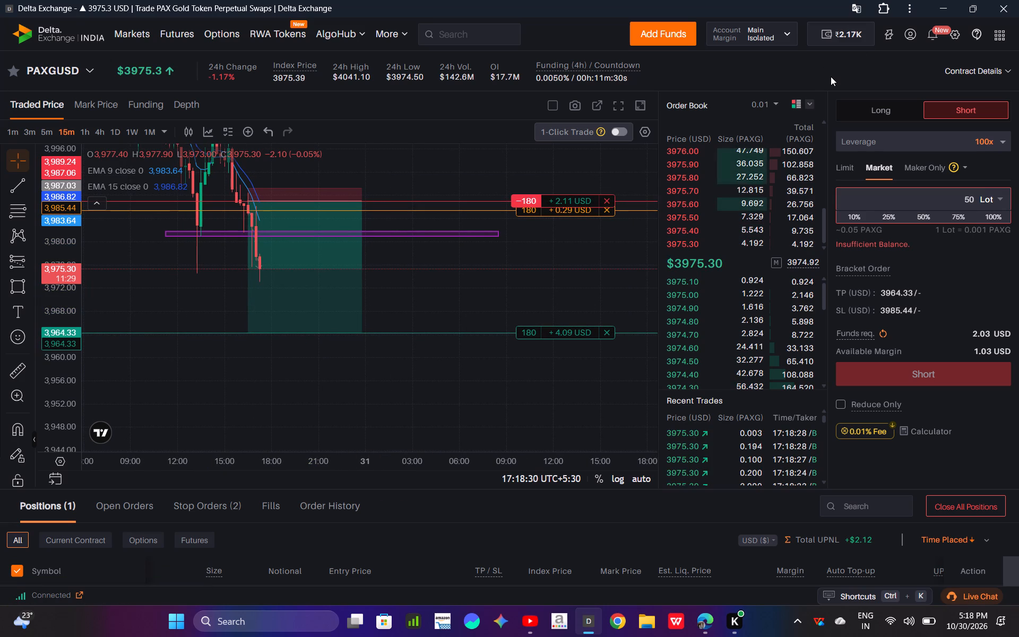
Close the open 180-lot PAXGUSD short position from its line on the chart.
click(607, 203)
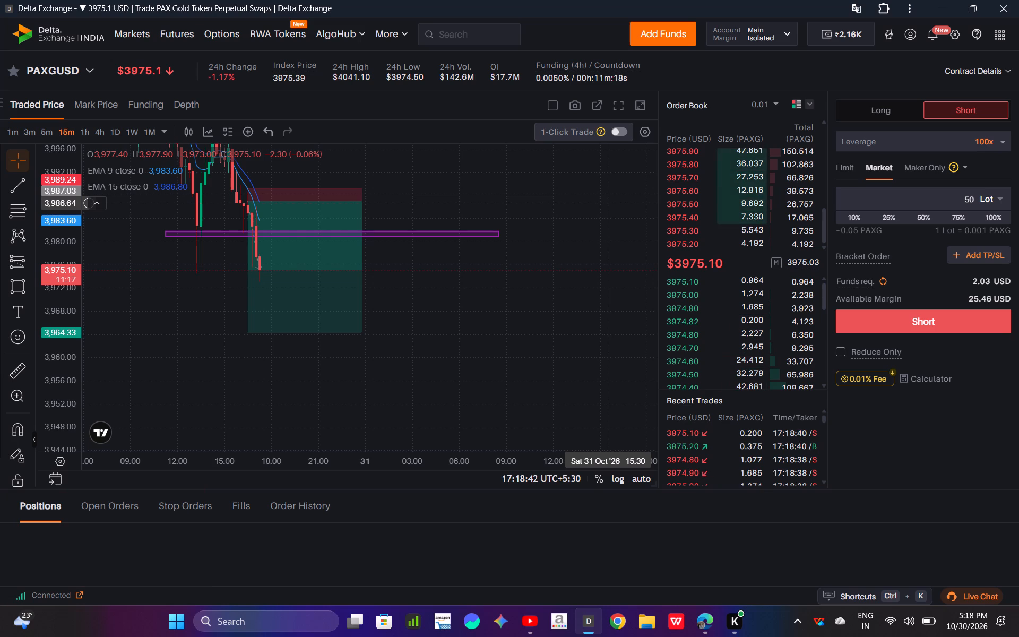
Examine the recent PAXGUSD decline and the short position drawing on the 5-minute chart.
click(45, 135)
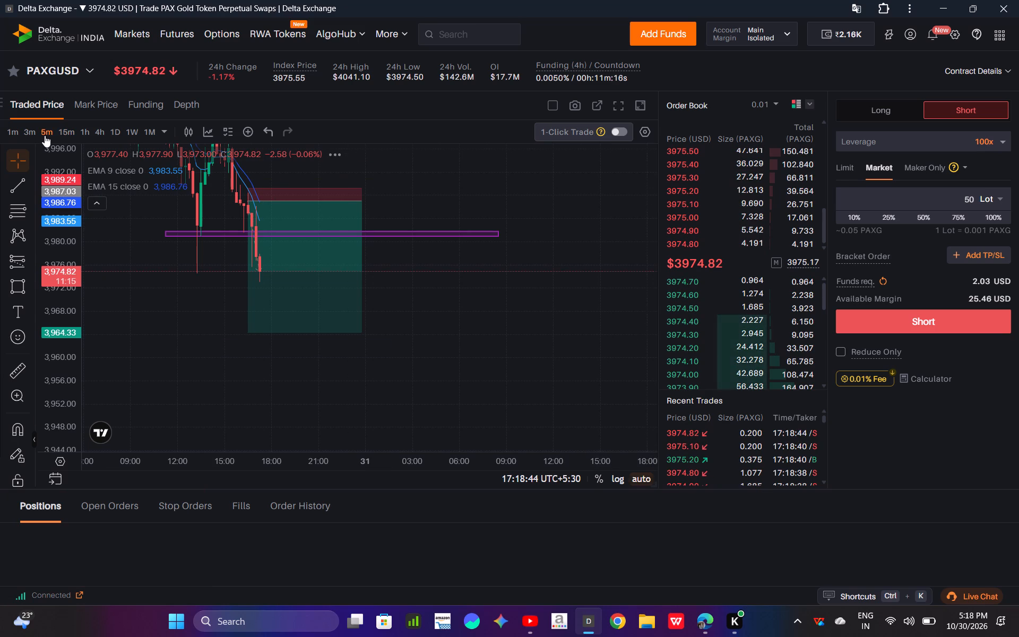
drag(24, 182, 9, 185)
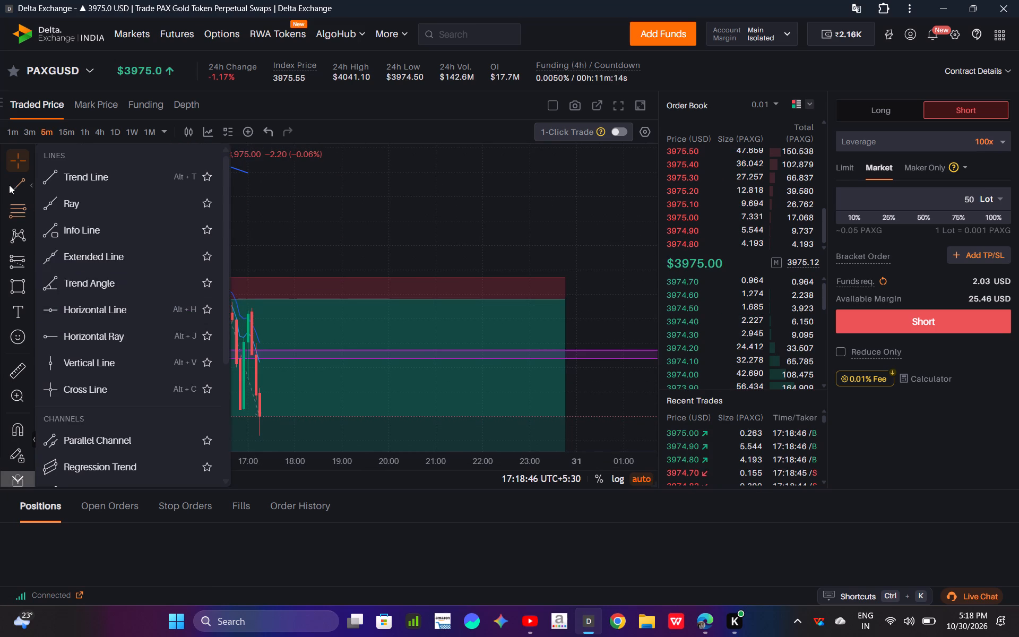
drag(9, 185, 335, 192)
click(335, 192)
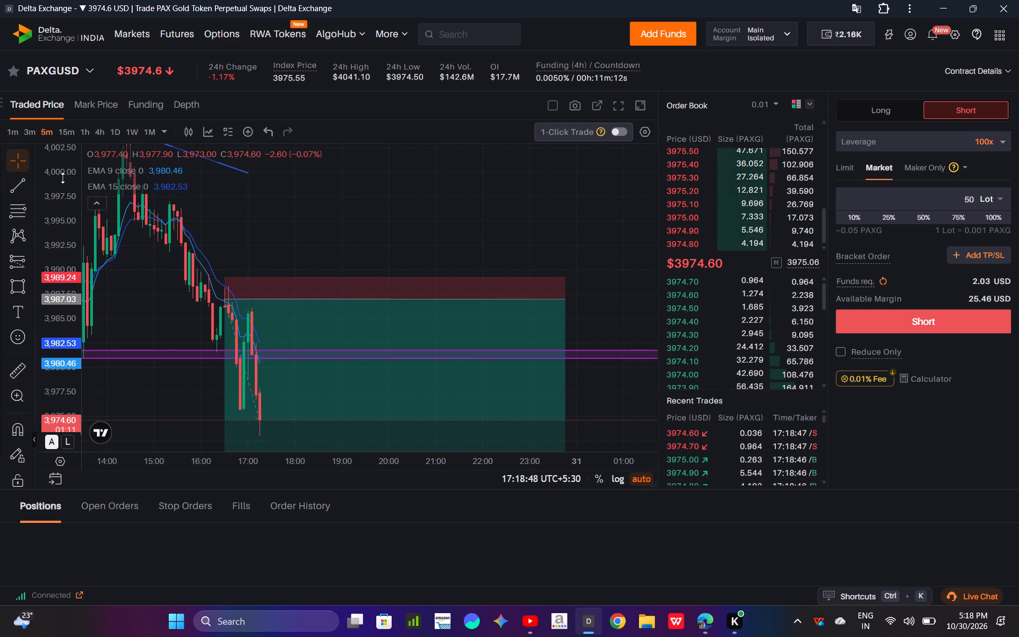
drag(63, 178, 70, 322)
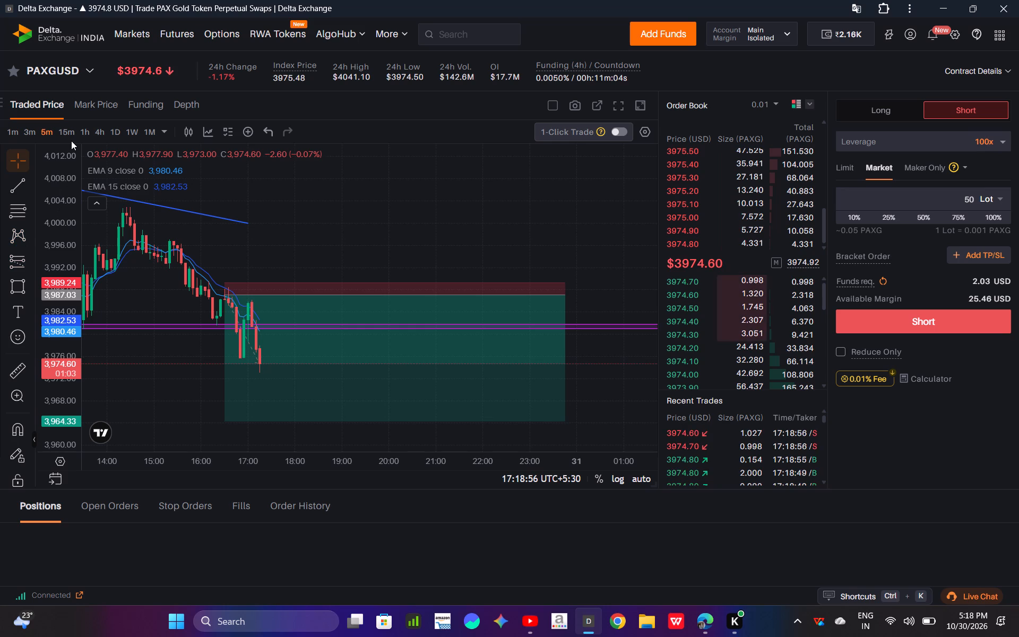
drag(61, 183, 62, 229)
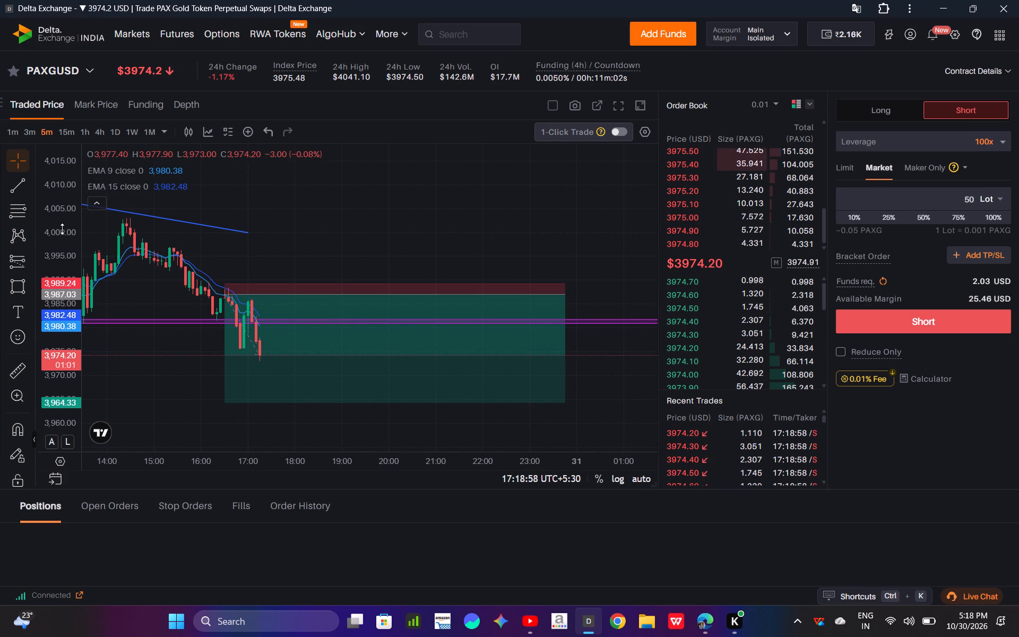
drag(62, 229, 60, 191)
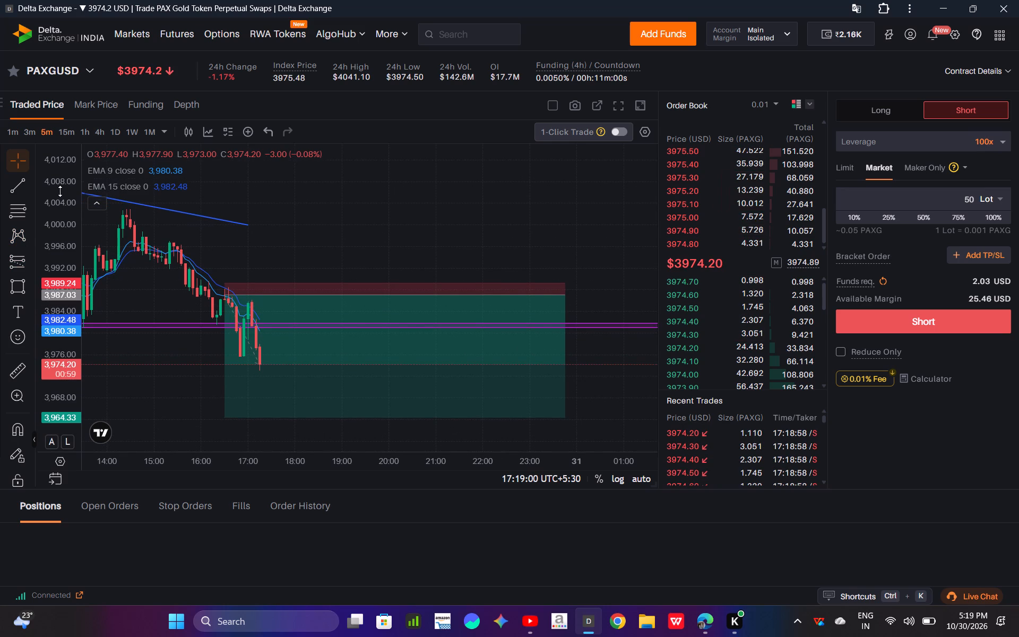
drag(60, 191, 59, 191)
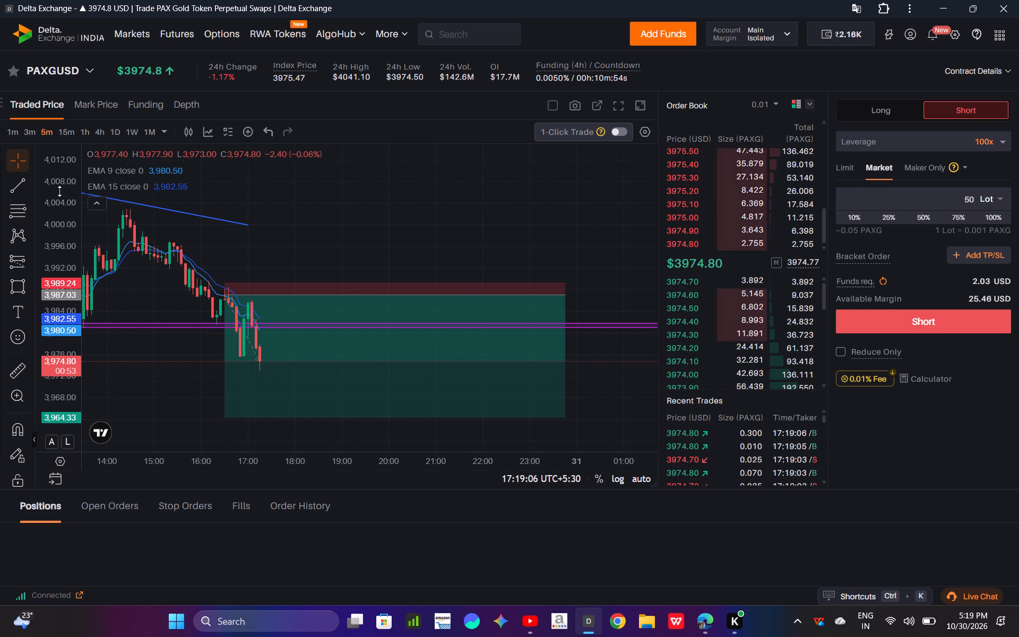
drag(59, 191, 58, 182)
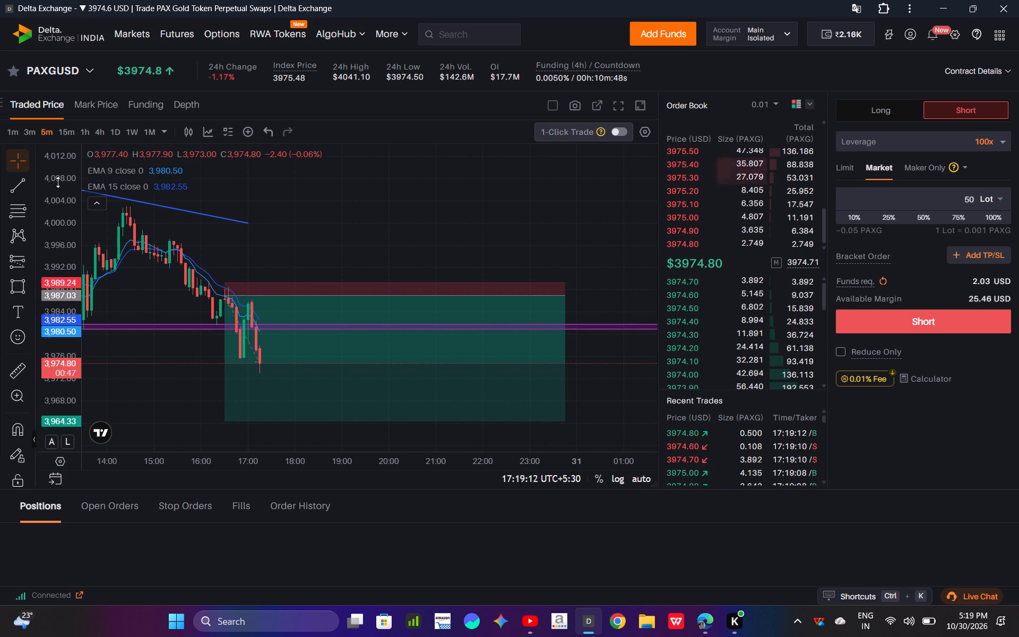
drag(58, 182, 58, 153)
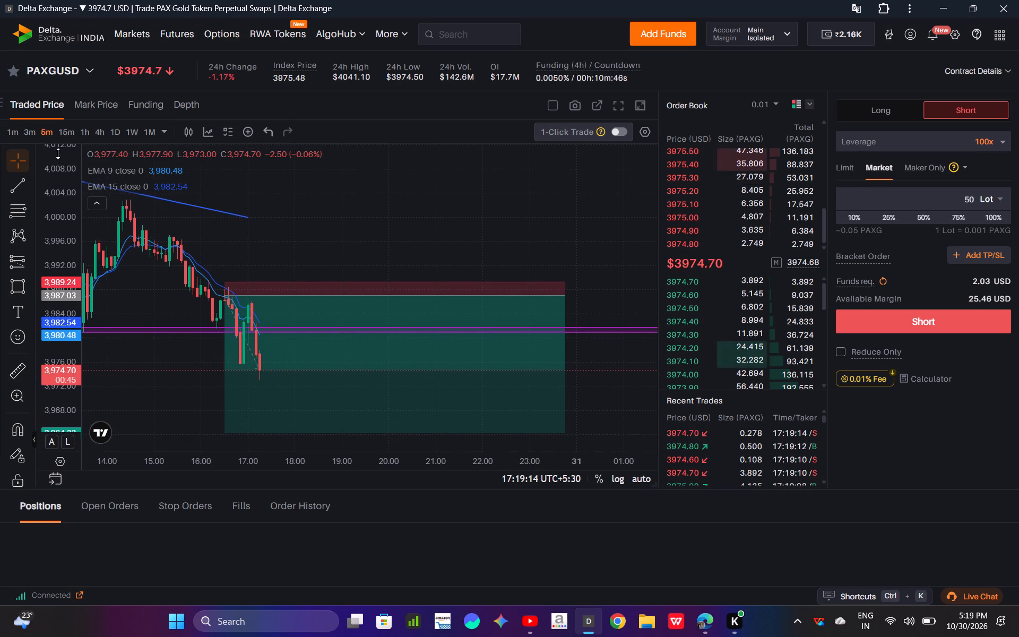
drag(58, 153, 56, 142)
Examine PAXGUSD on the 15-minute chart, covering both the previous days' price history and the latest candles.
drag(66, 123, 64, 138)
click(64, 138)
click(67, 132)
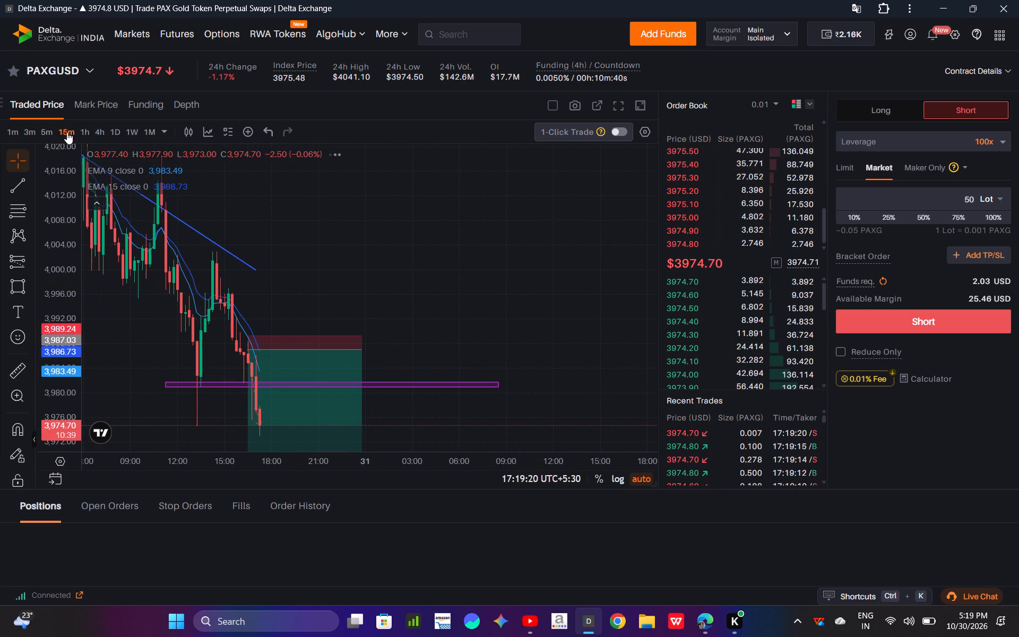
drag(70, 204, 77, 351)
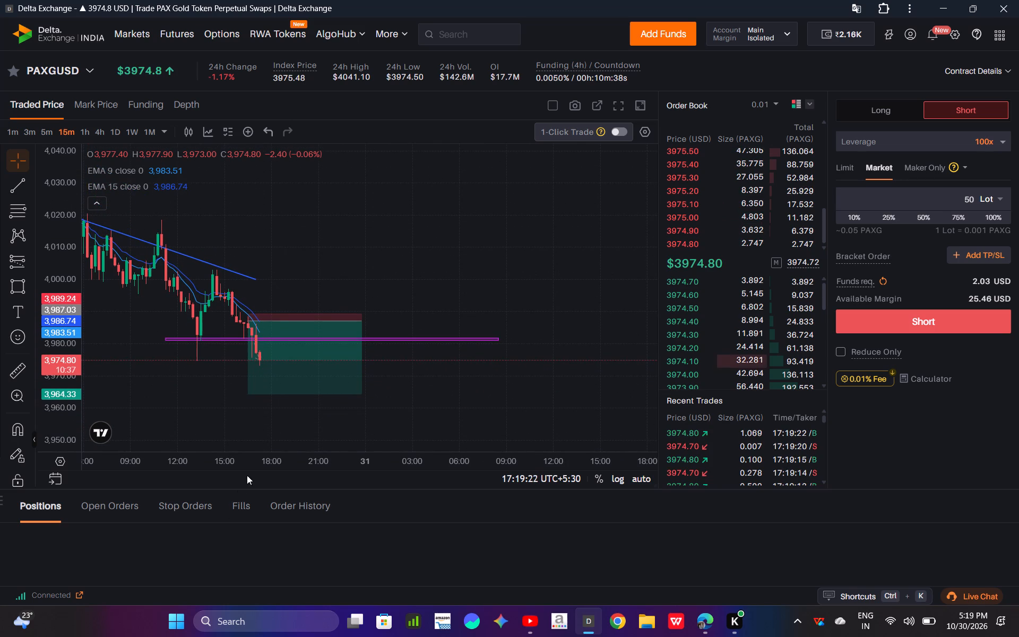
drag(257, 463, 602, 445)
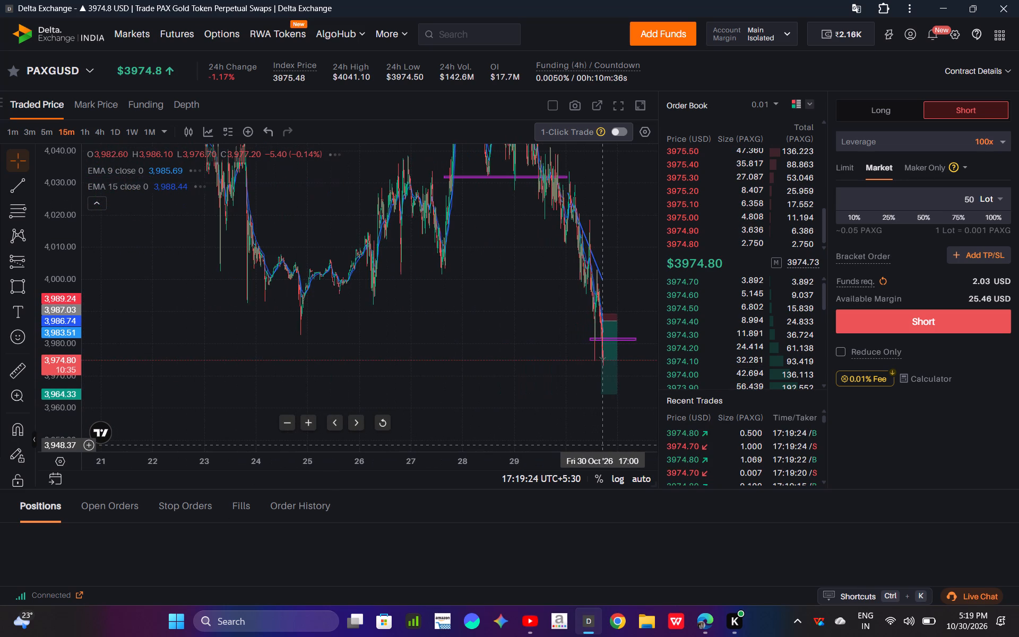
drag(602, 445, 214, 449)
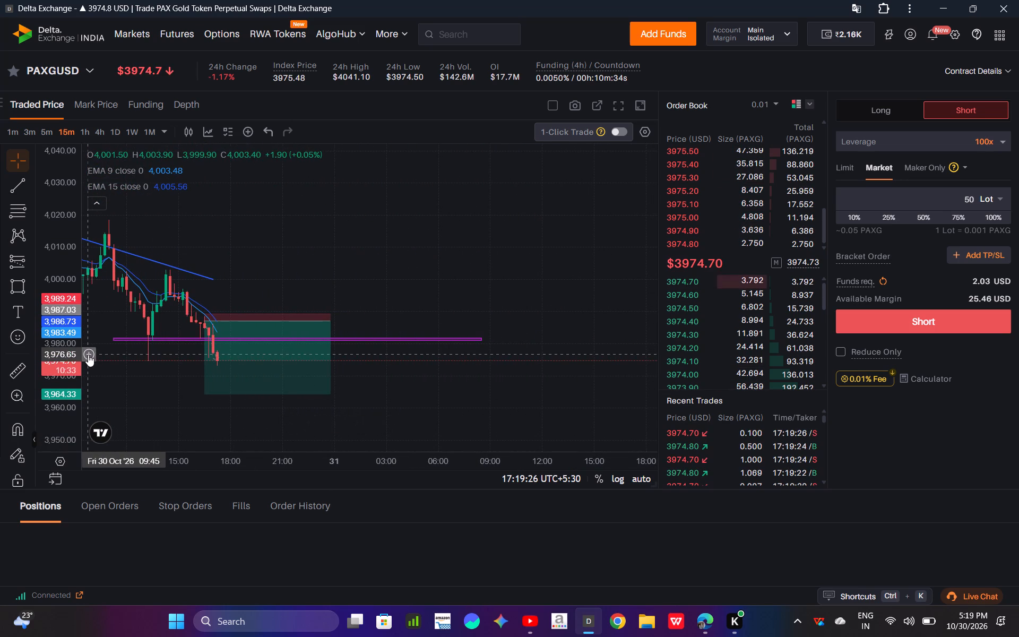
drag(88, 355, 84, 299)
drag(77, 335, 73, 234)
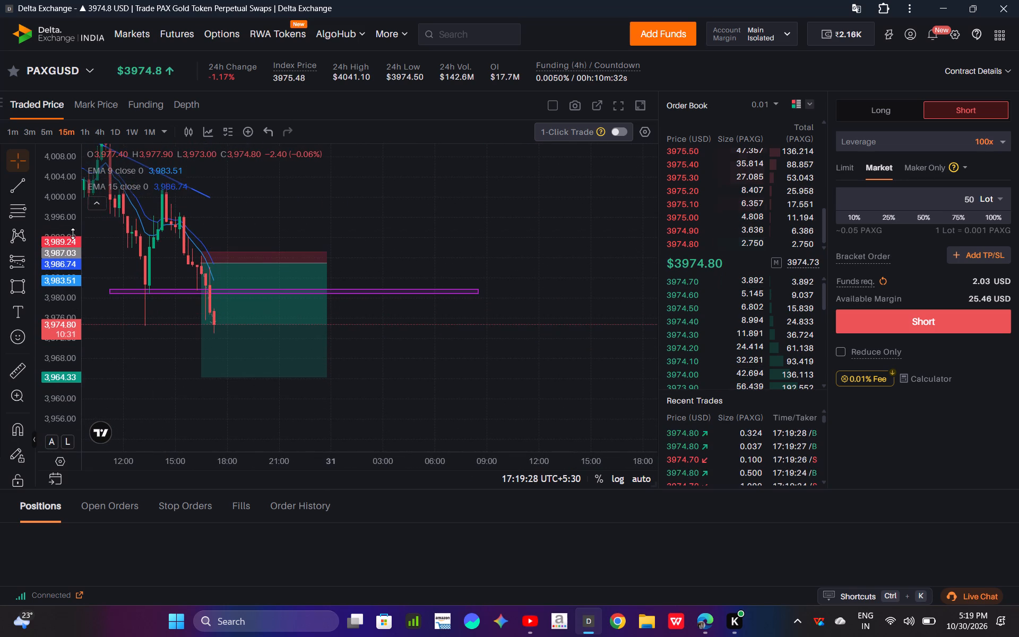
drag(386, 202, 383, 173)
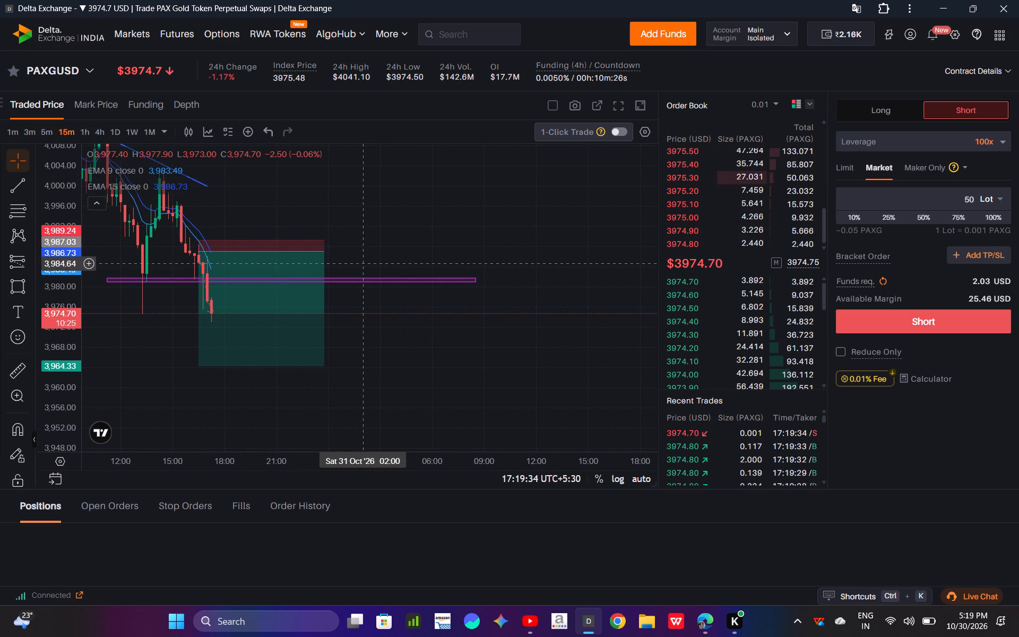
Compare PAXGUSD price action across the 1-hour, 15-minute, 5-minute, 3-minute and 1-minute charts, ending on the 15-minute timeframe.
drag(91, 131, 86, 131)
click(86, 131)
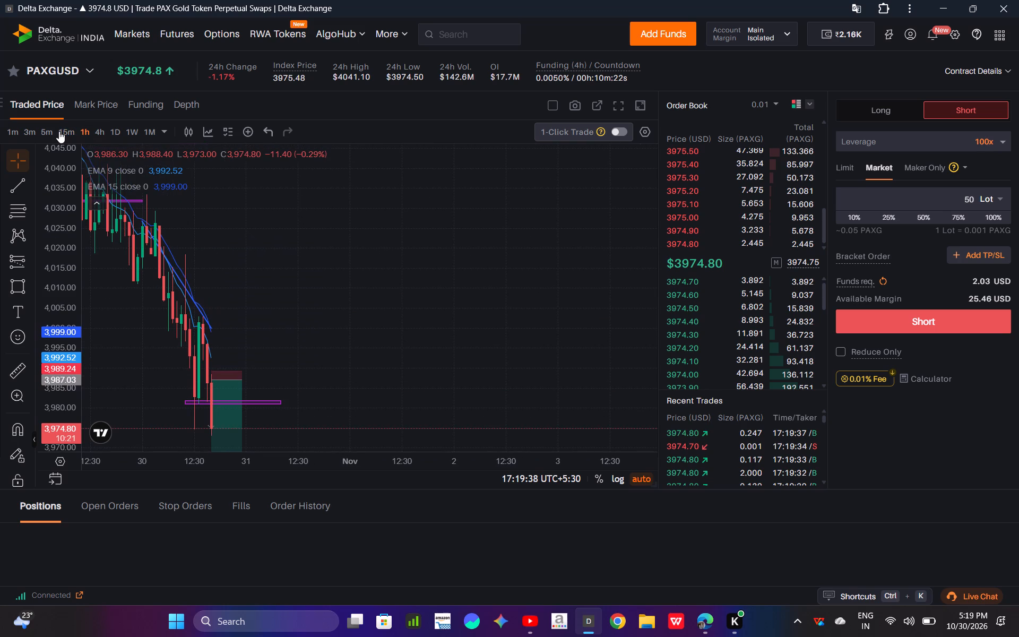
drag(67, 163, 83, 318)
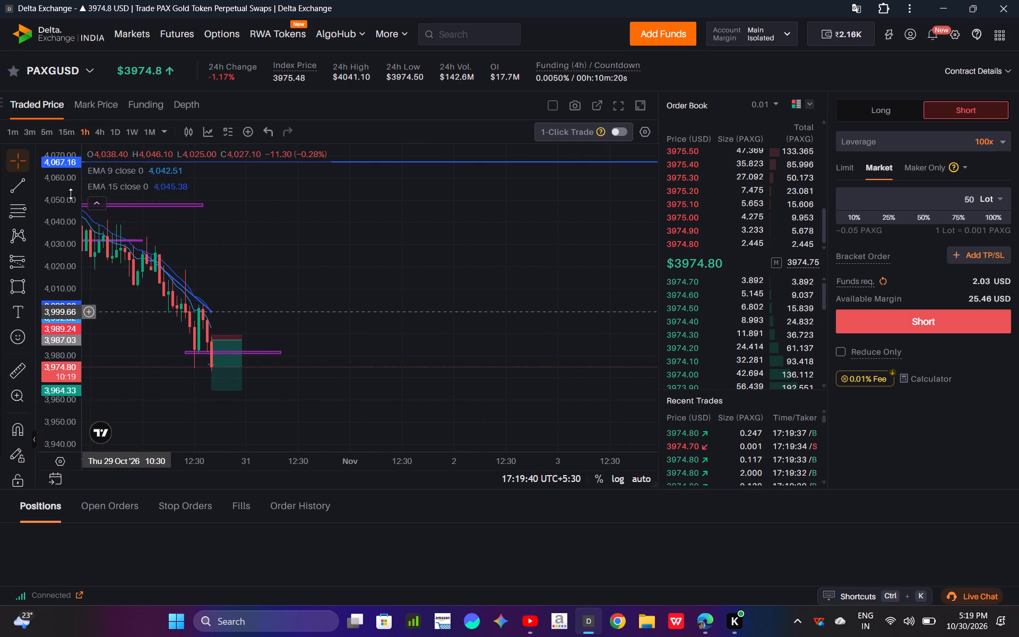
click(64, 132)
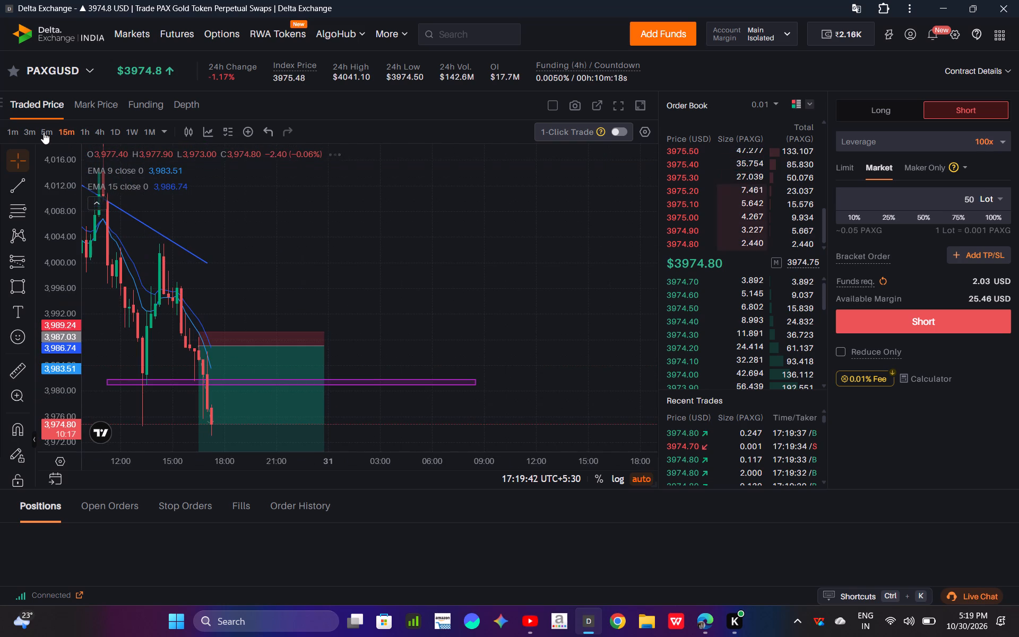
click(44, 132)
click(30, 133)
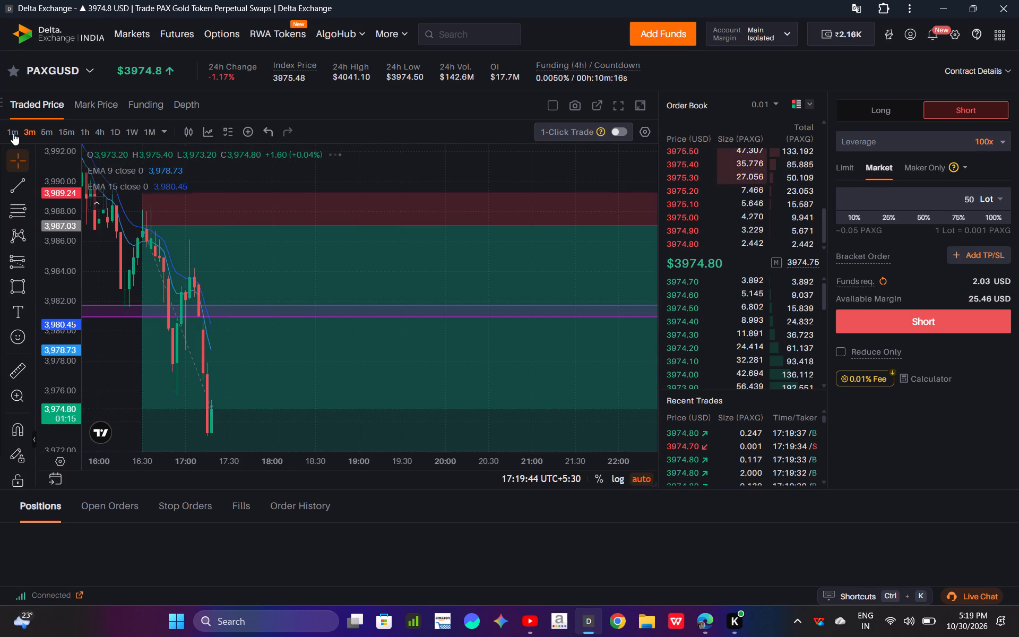
click(12, 133)
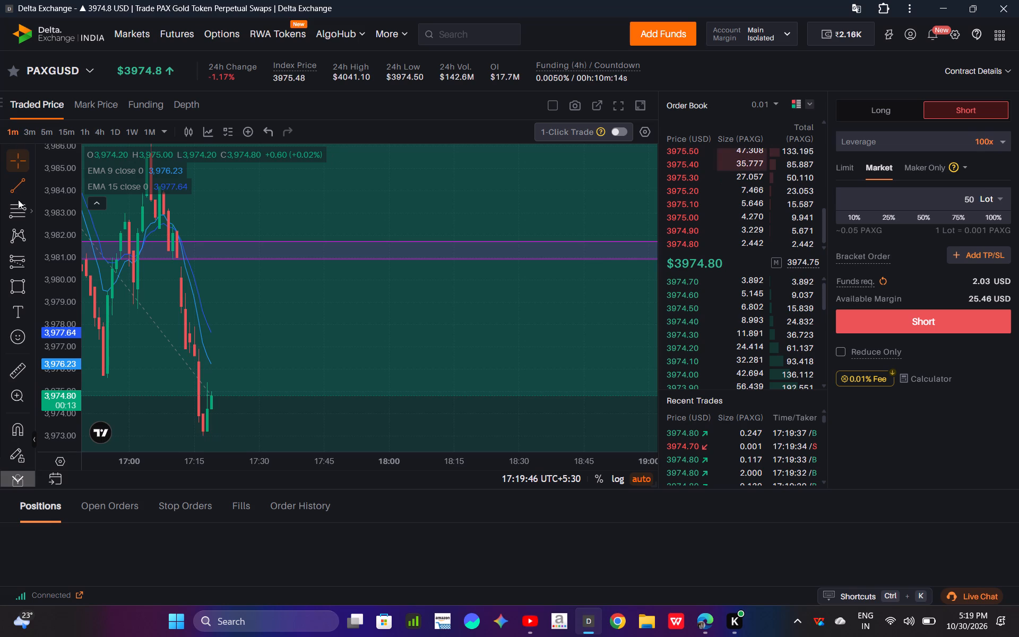
drag(67, 179, 75, 265)
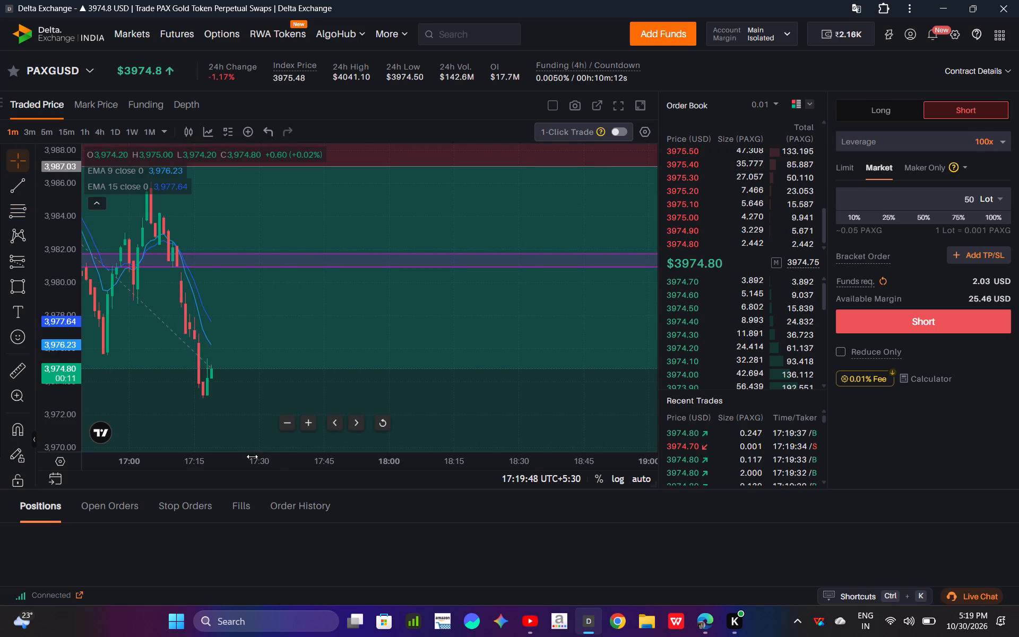
drag(252, 457, 336, 452)
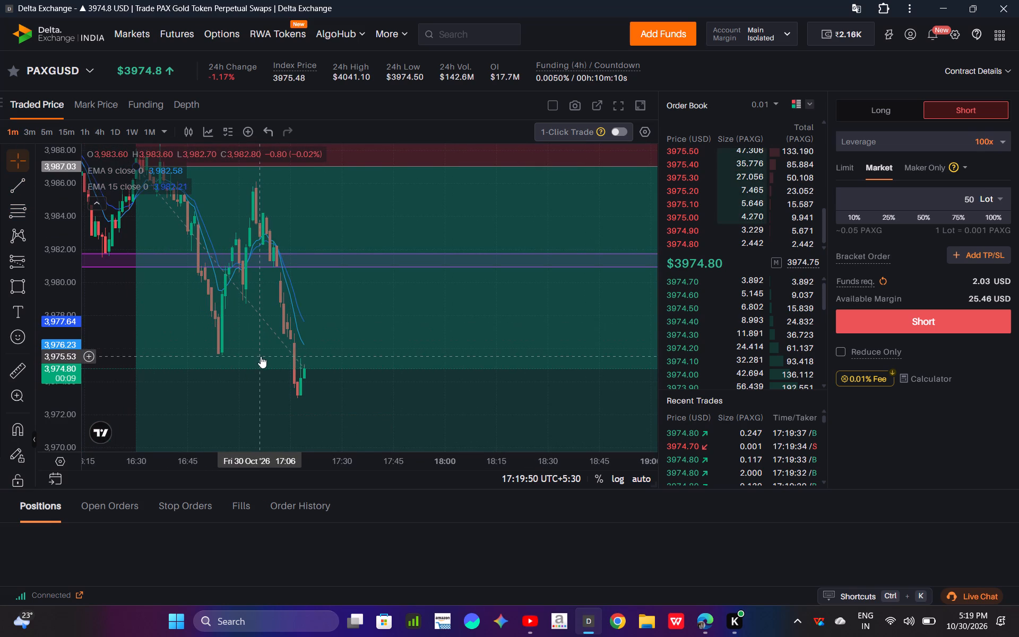
click(48, 134)
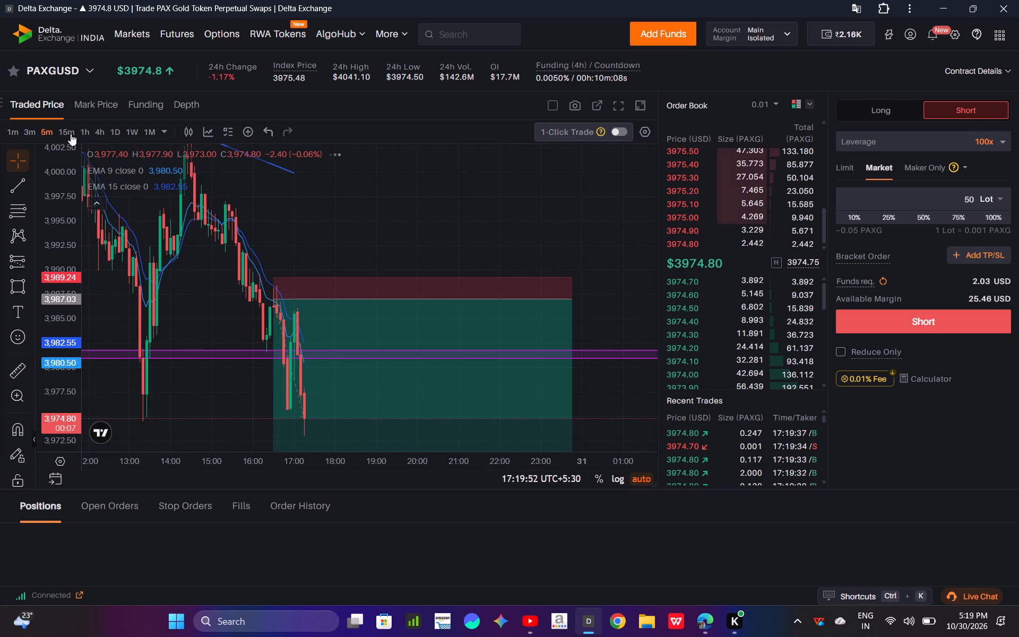
click(71, 134)
drag(67, 216, 76, 291)
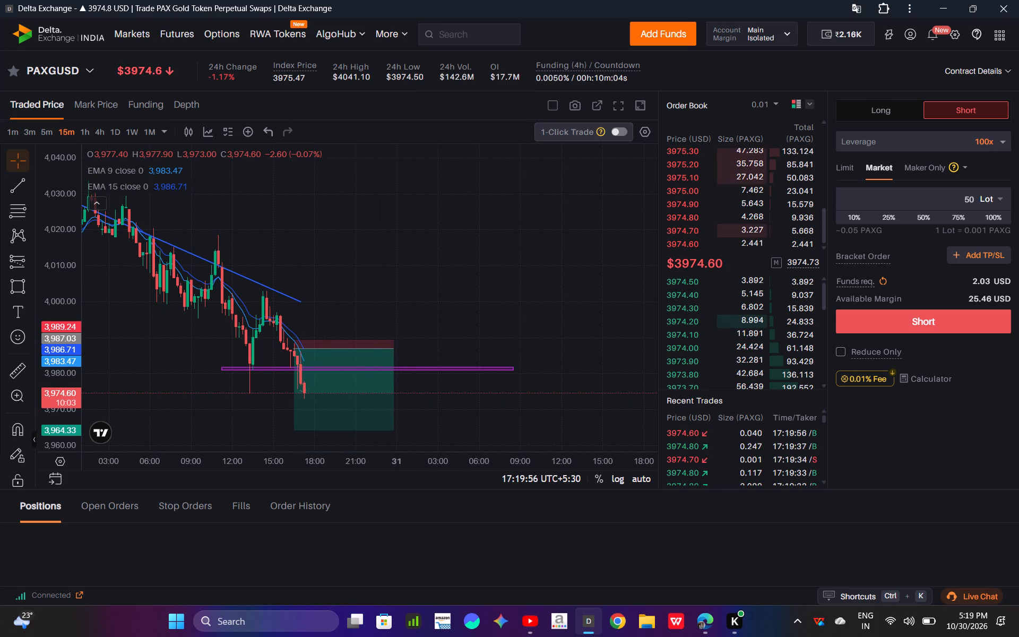
Open the ETHUSD contract from the search and examine its 15-minute chart.
click(452, 38)
click(468, 132)
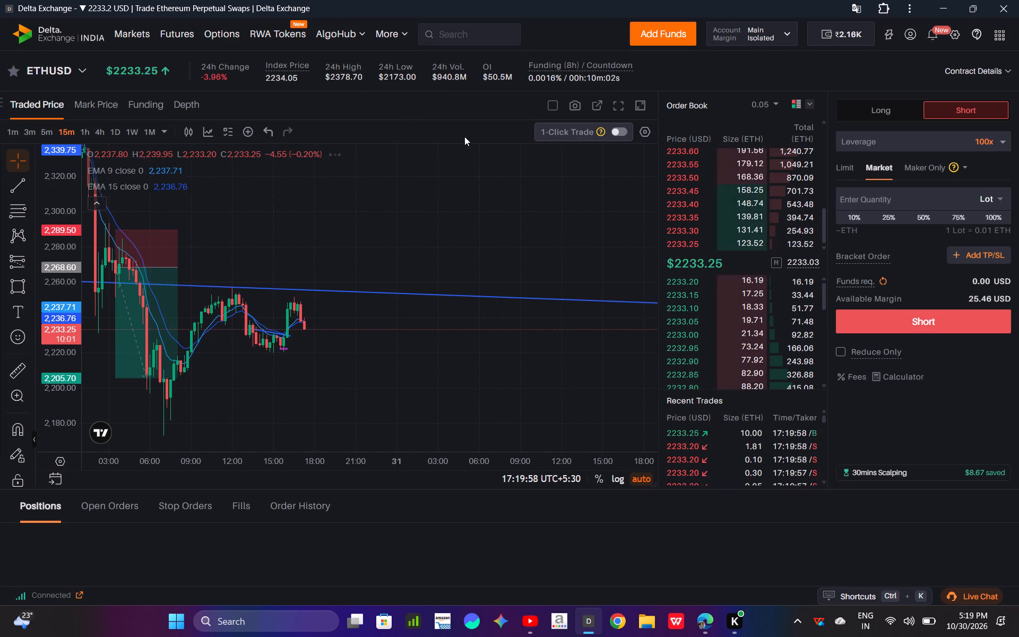
click(85, 127)
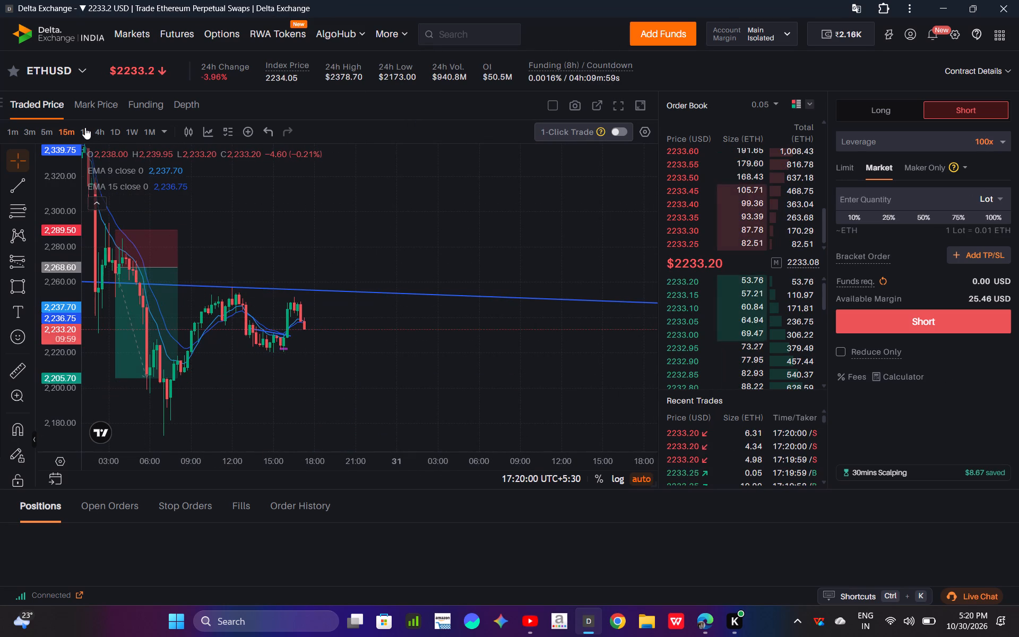
click(68, 129)
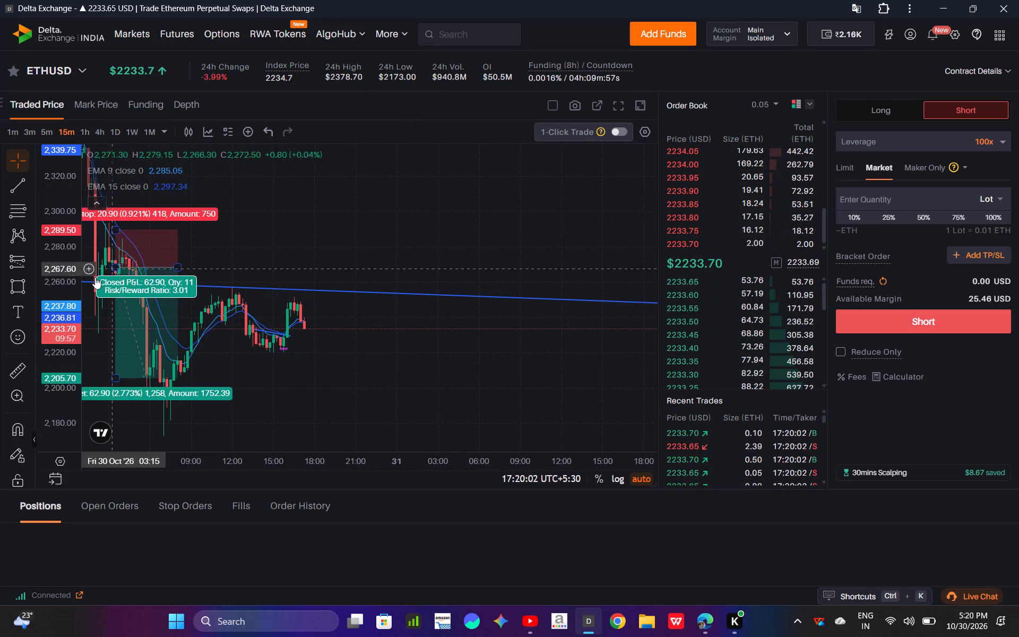
drag(74, 279, 73, 194)
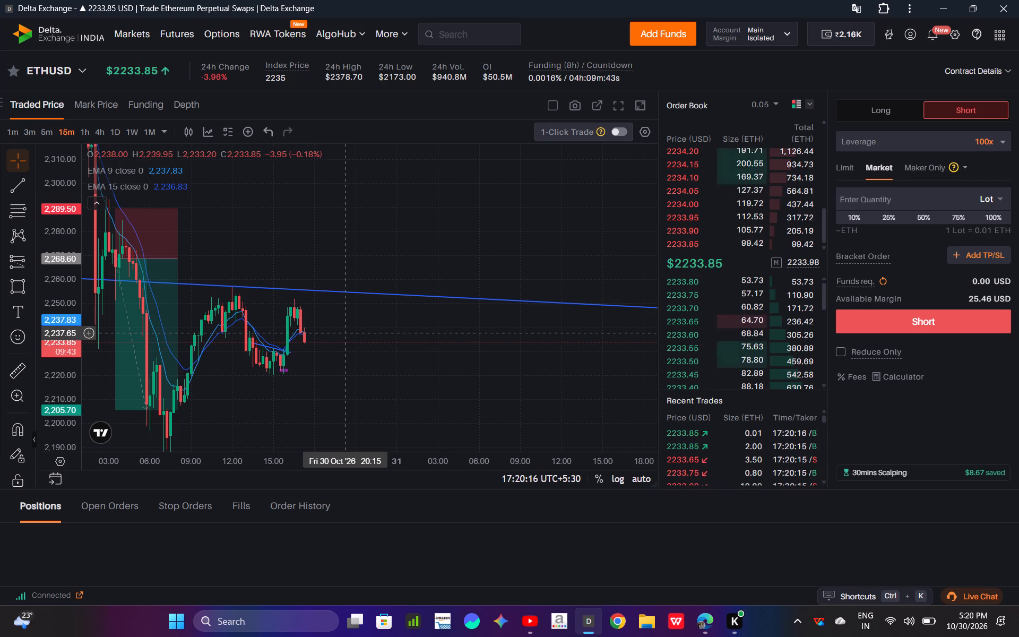
Open the PAXGUSD contract from the recent searches and examine its latest decline on the 1-minute and 3-minute charts.
click(462, 45)
click(469, 42)
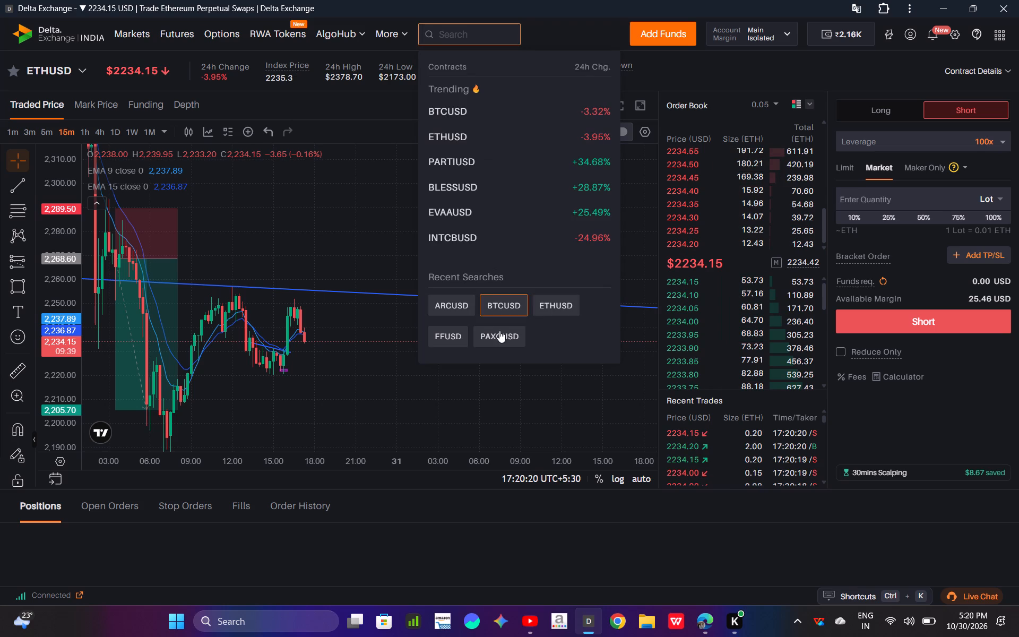
click(501, 342)
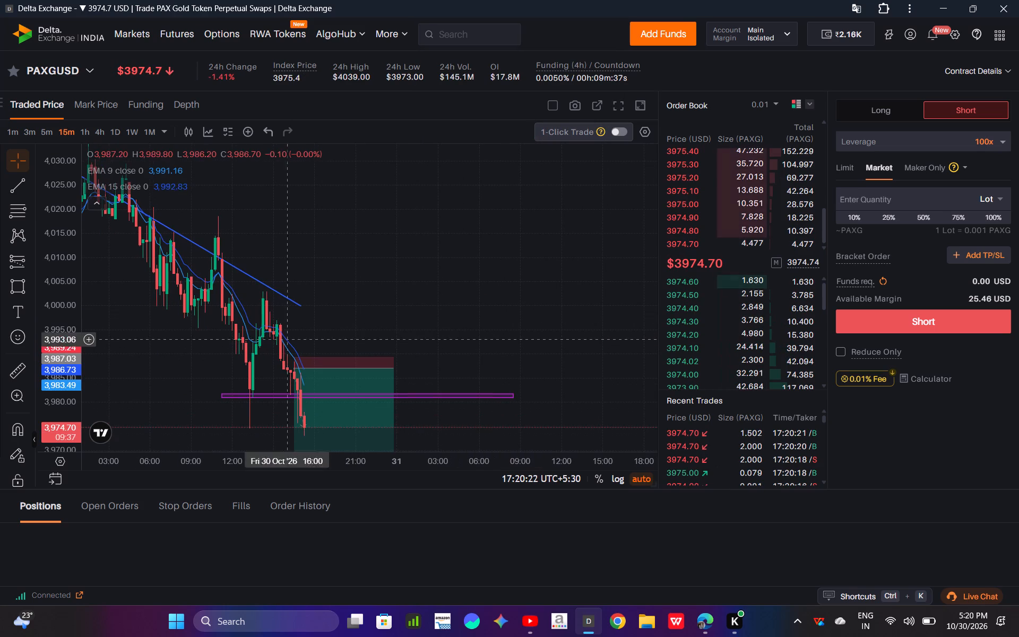
click(16, 132)
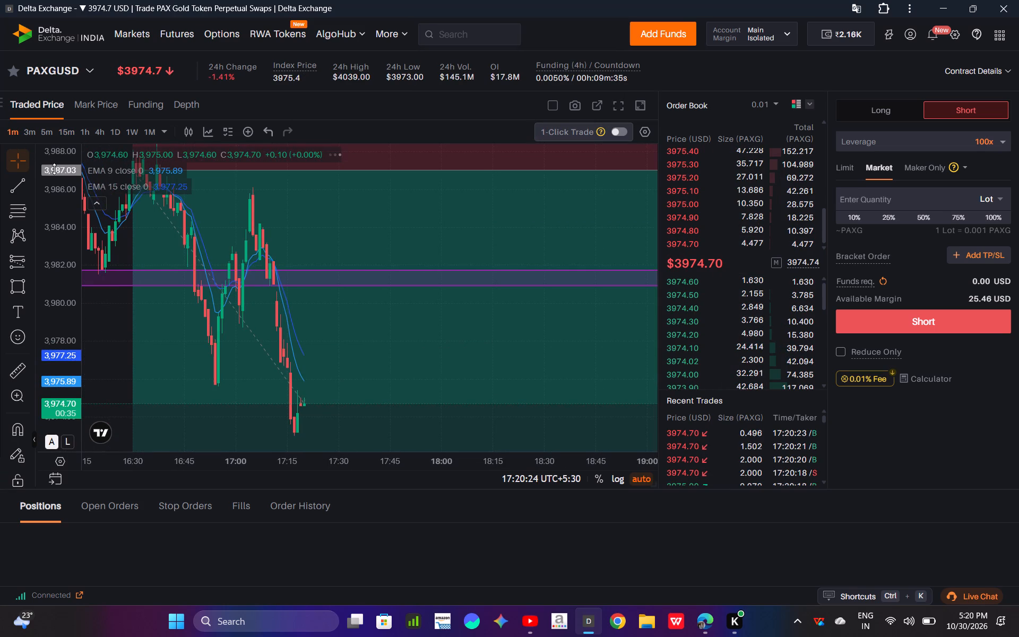
drag(54, 169, 50, 227)
click(28, 133)
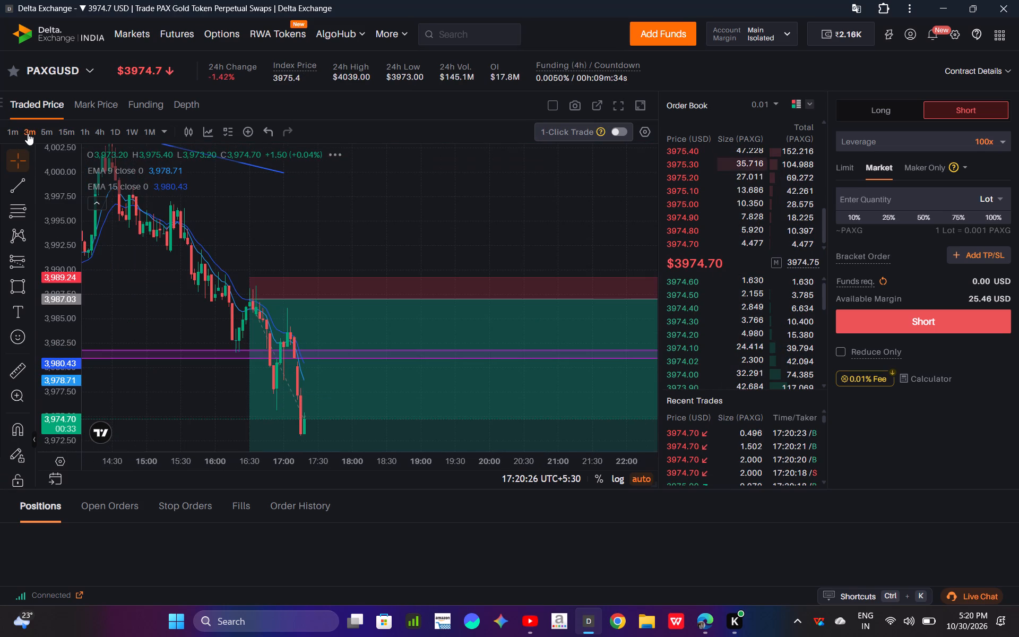
drag(51, 178, 53, 283)
drag(53, 283, 53, 300)
drag(241, 469, 365, 455)
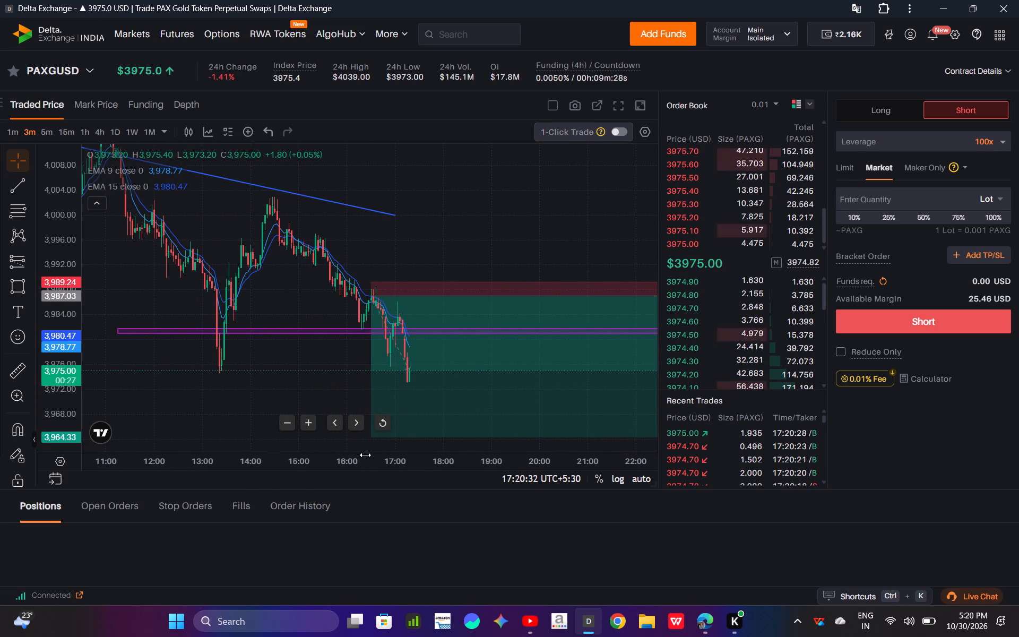
drag(365, 455, 342, 432)
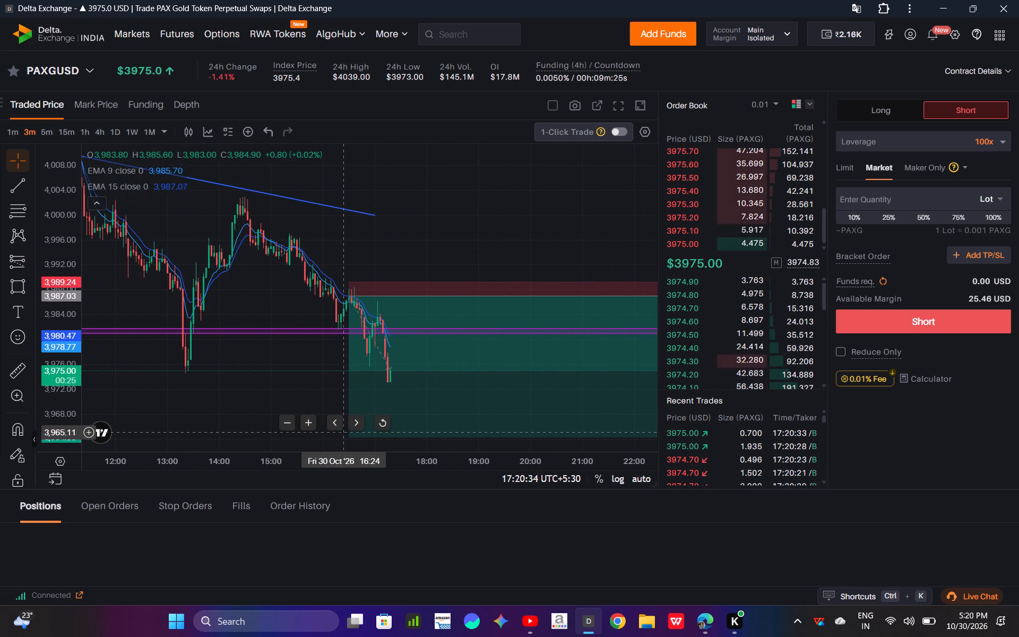
Examine PAXGUSD on the 5-minute chart, covering the latest candles, the purple support zone and the full short position drawing.
click(50, 128)
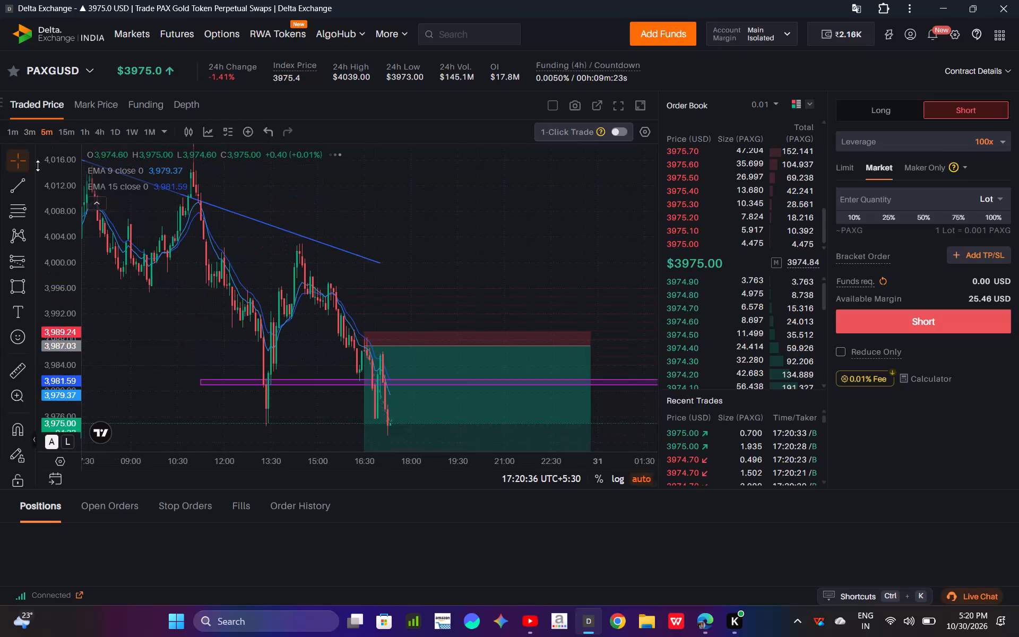
drag(38, 166, 45, 217)
drag(219, 390, 160, 261)
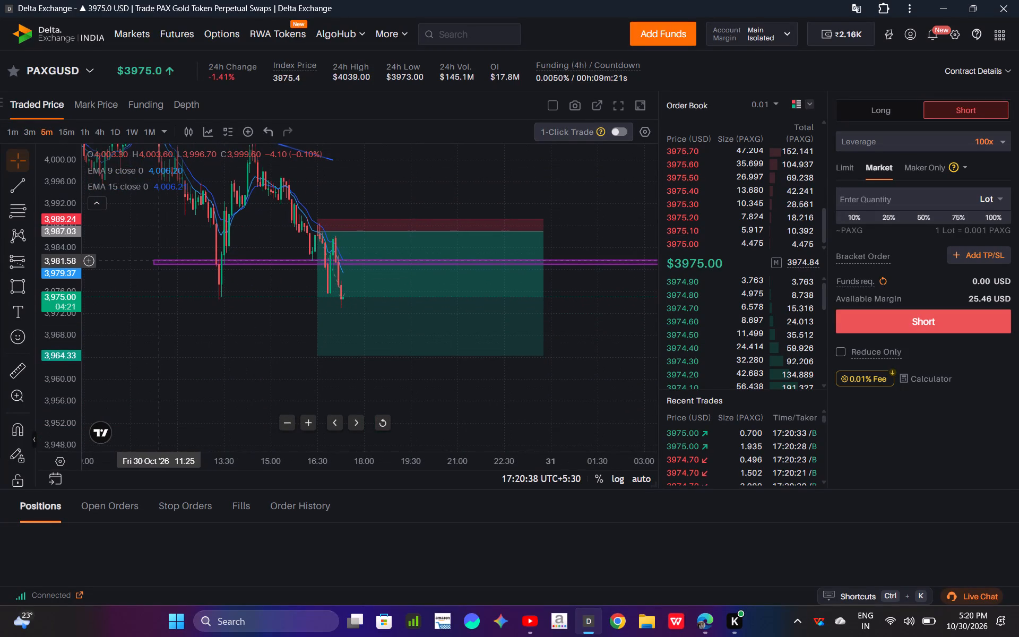
drag(160, 261, 160, 267)
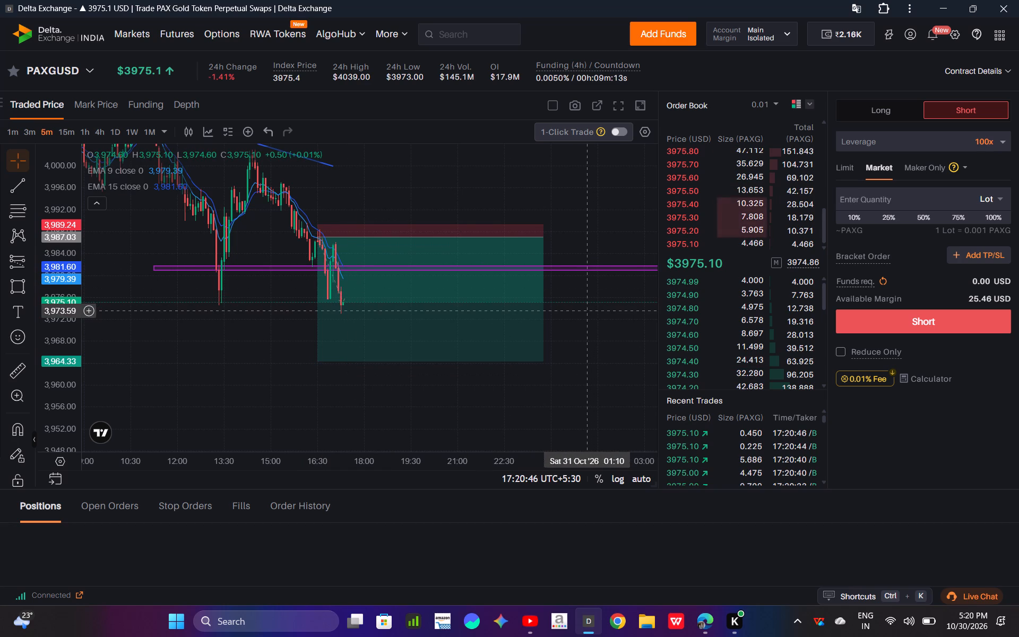
drag(586, 311, 549, 304)
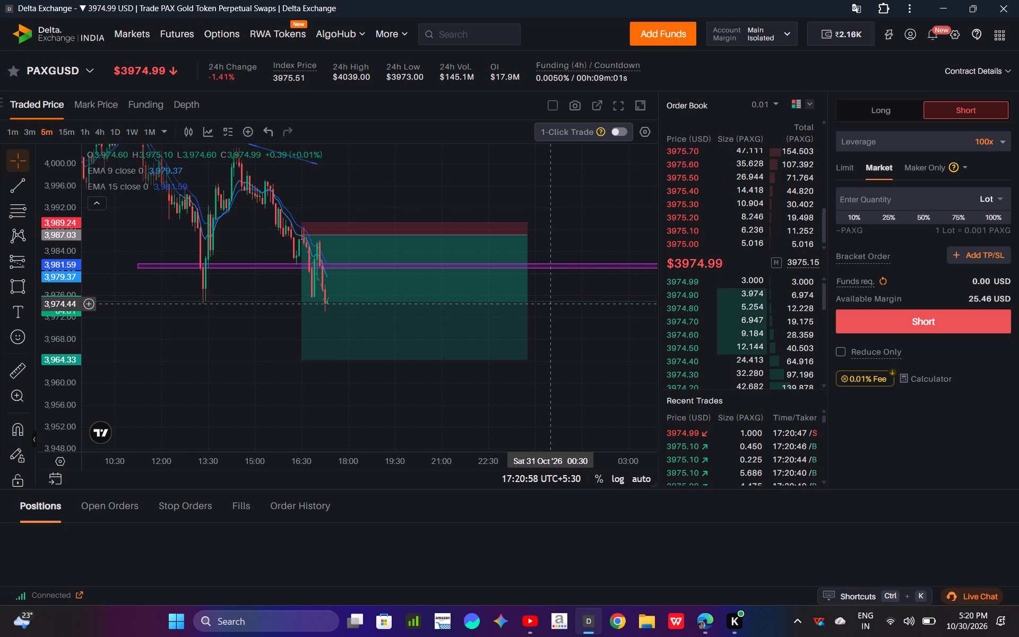
drag(549, 304, 548, 303)
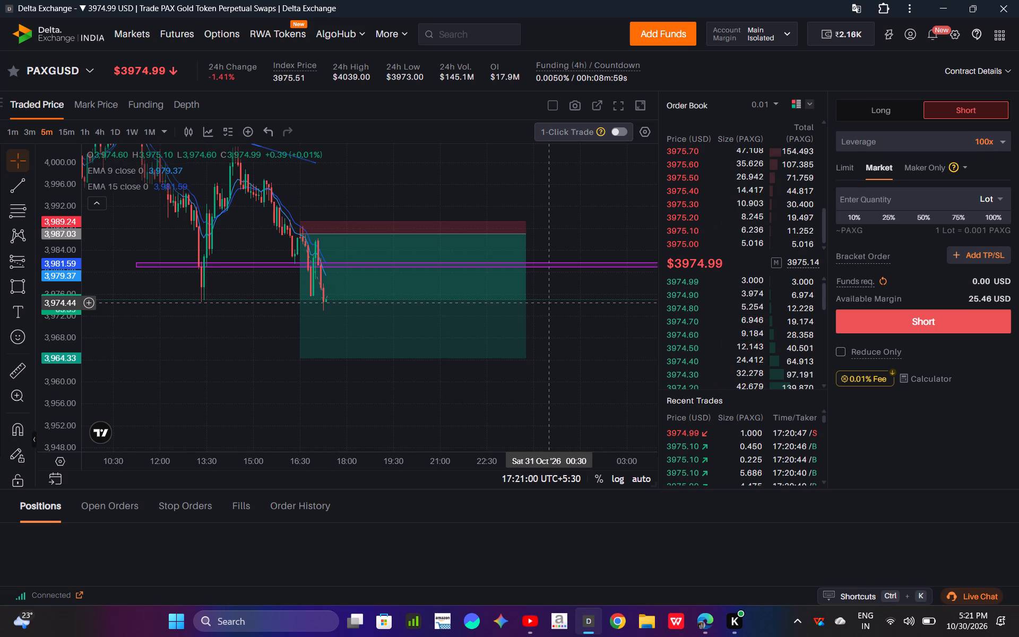
drag(548, 303, 548, 302)
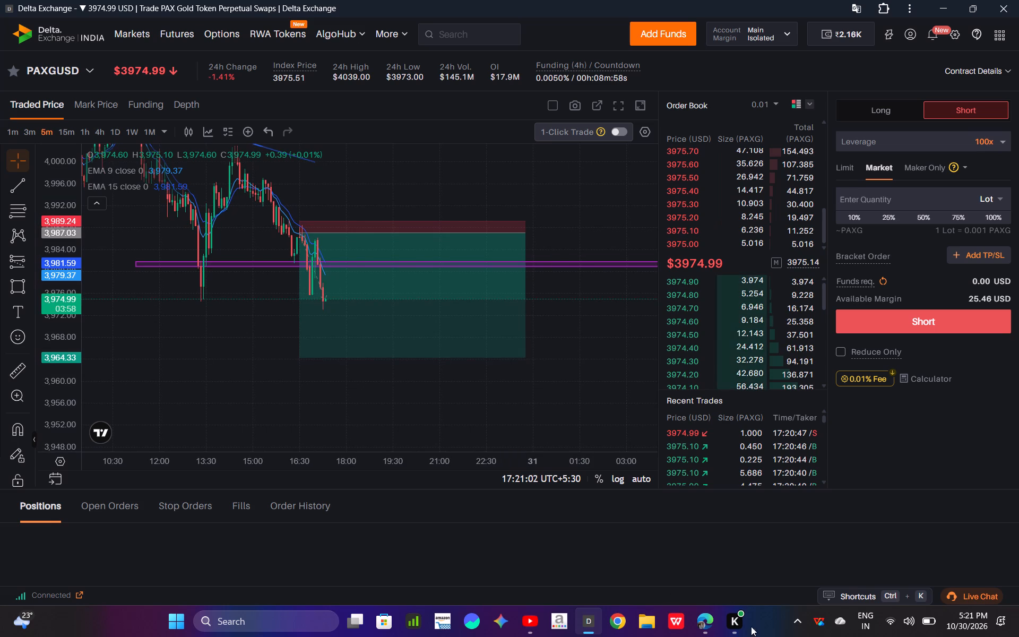
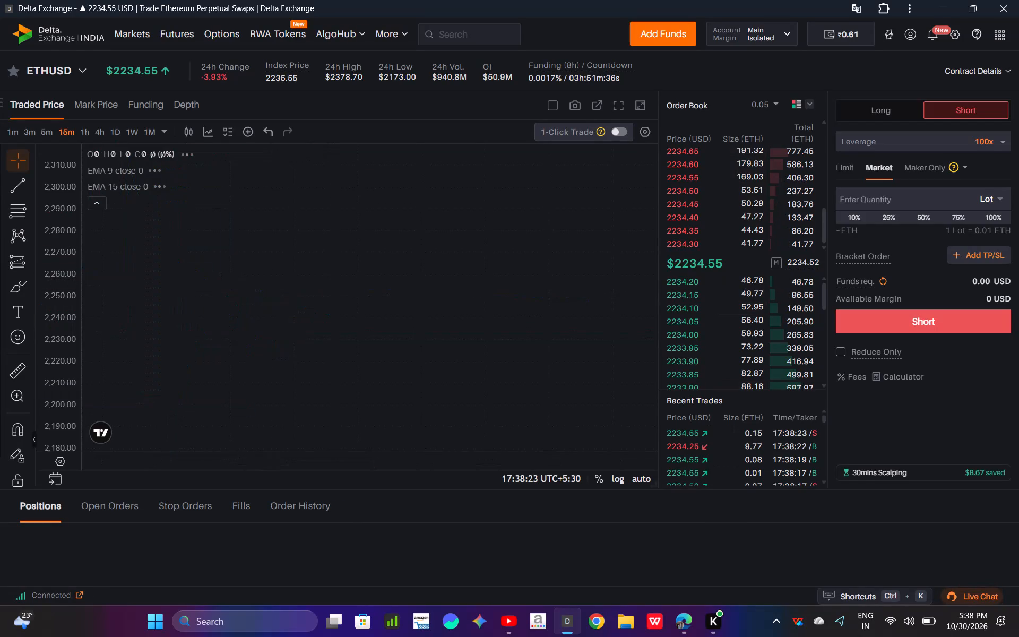
Switch from ETHUSD to the PAXGUSD contract and compare its decline on the 5-minute and 15-minute charts.
click(468, 28)
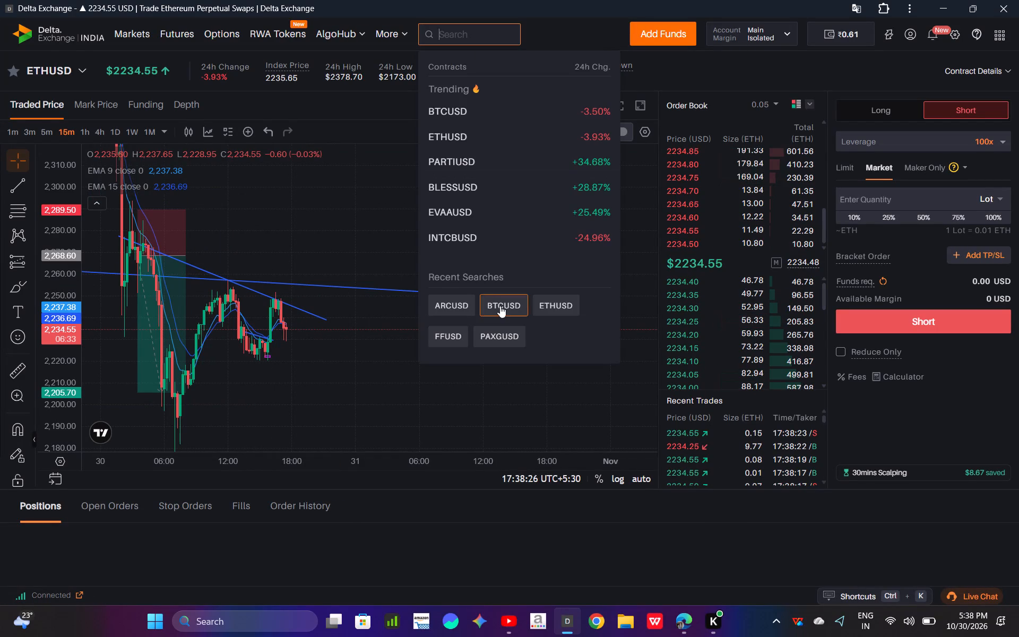
click(504, 332)
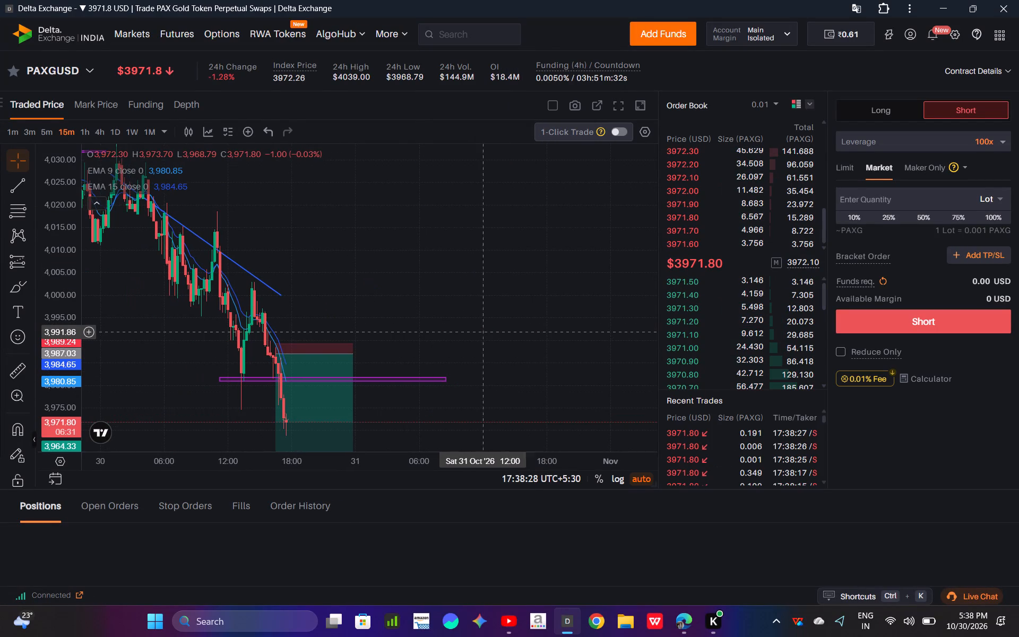
drag(40, 228, 56, 277)
click(40, 133)
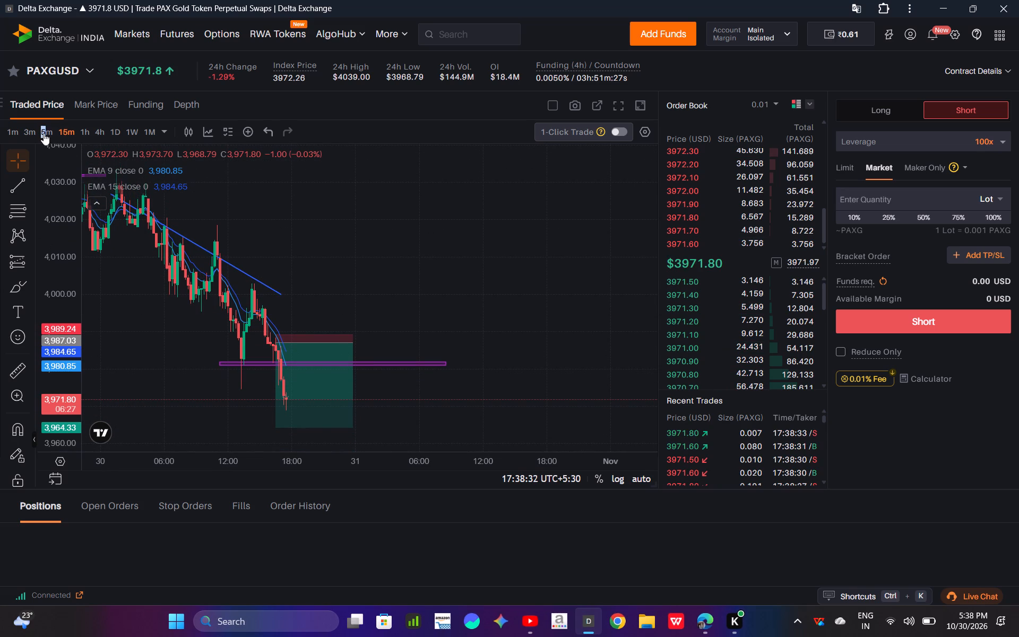
click(44, 133)
drag(36, 187, 46, 267)
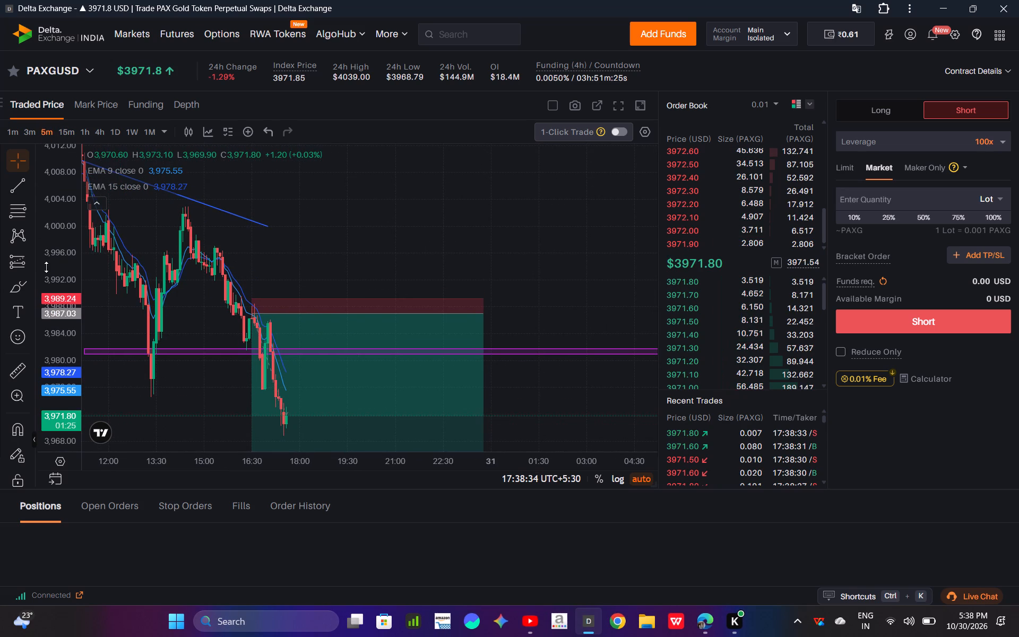
drag(46, 267, 49, 227)
drag(49, 227, 55, 279)
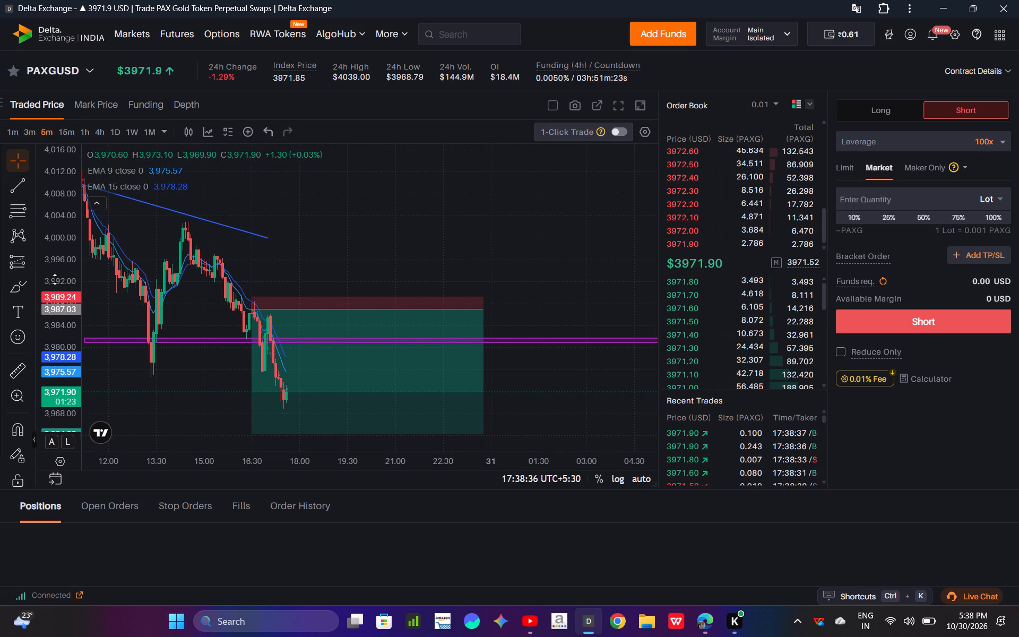
click(66, 133)
drag(53, 190, 63, 246)
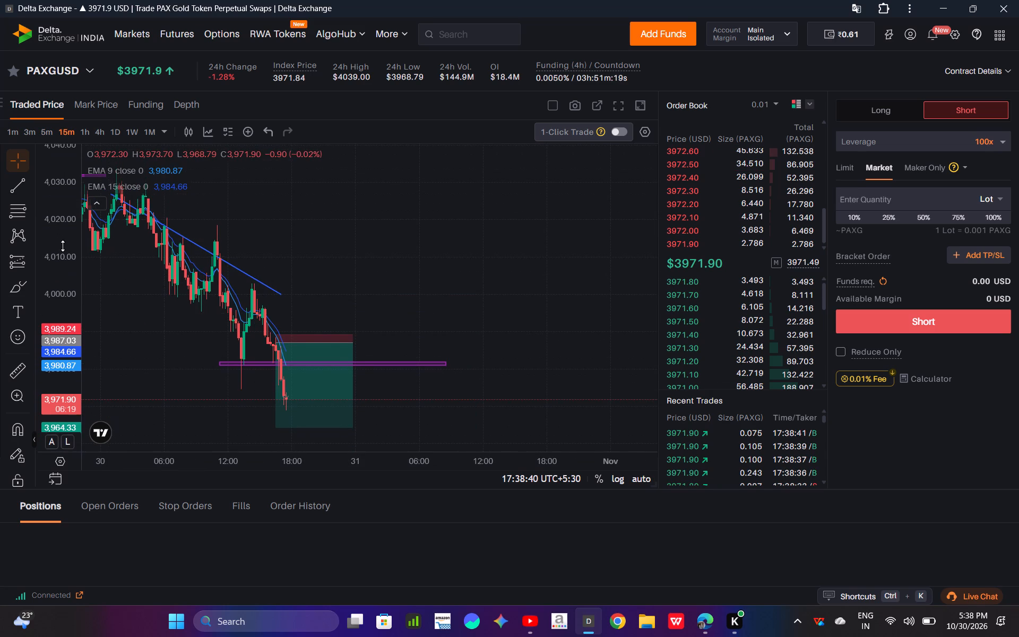
drag(370, 306, 342, 236)
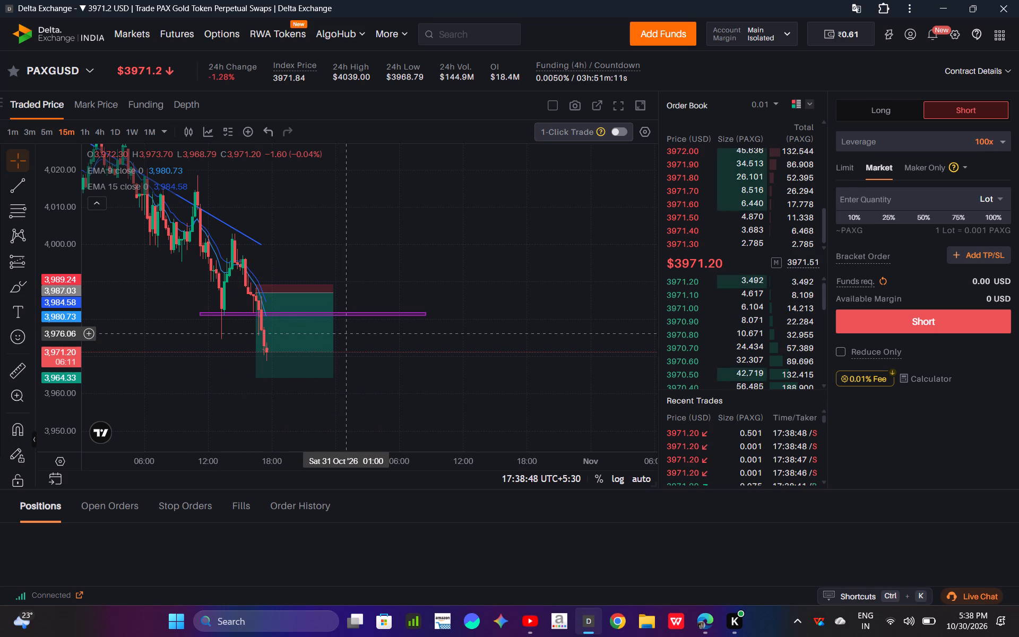
Examine the latest PAXGUSD candles on the 1-minute chart against the full short-position target and stop zones.
click(11, 128)
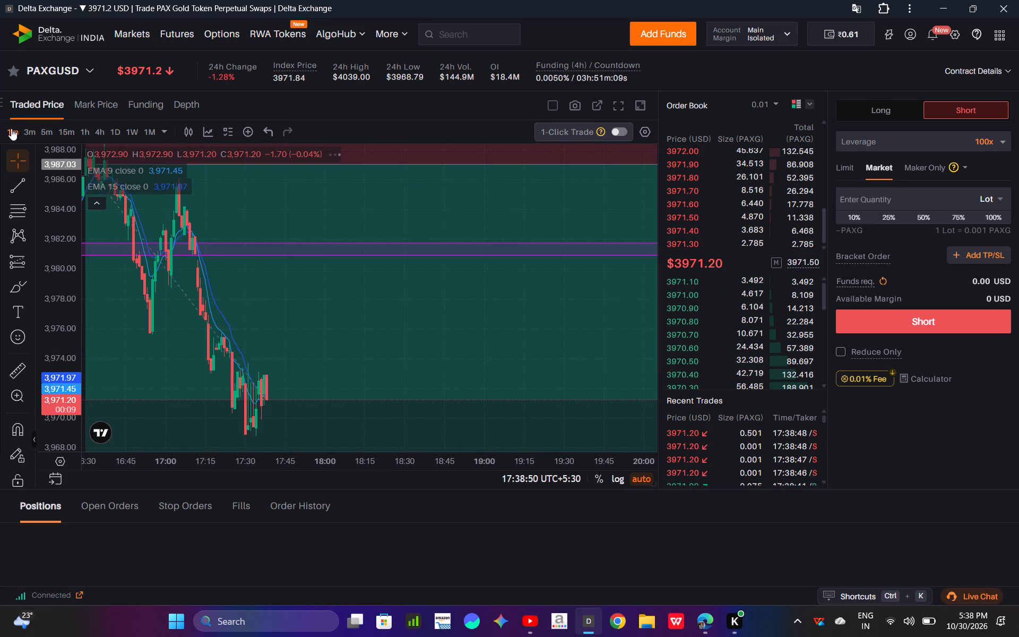
drag(11, 177, 353, 281)
click(353, 281)
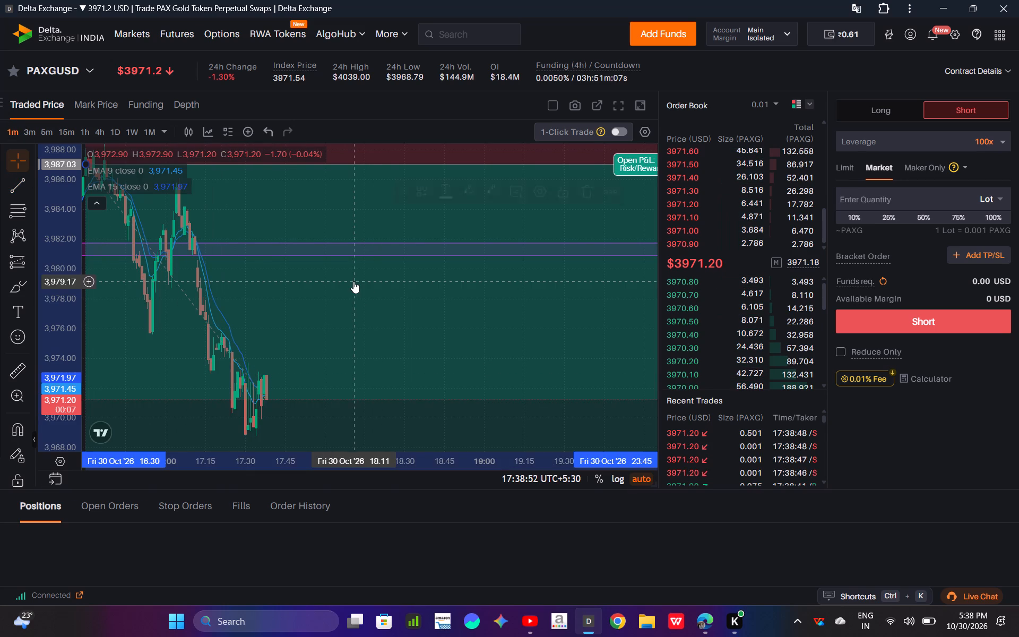
click(51, 228)
click(51, 228)
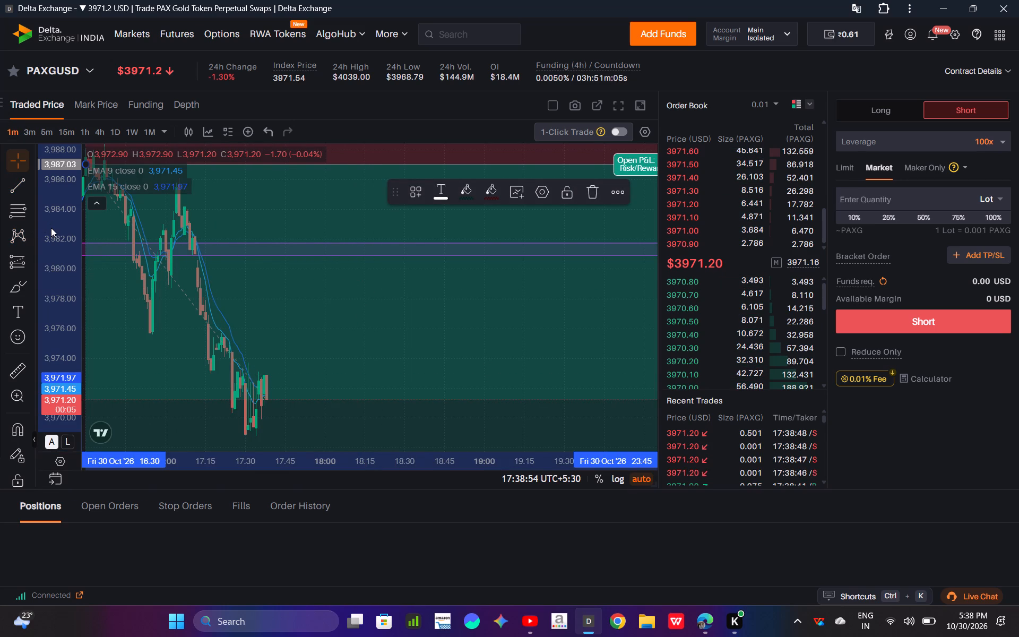
key(Escape)
key(Escape)
drag(51, 228, 73, 389)
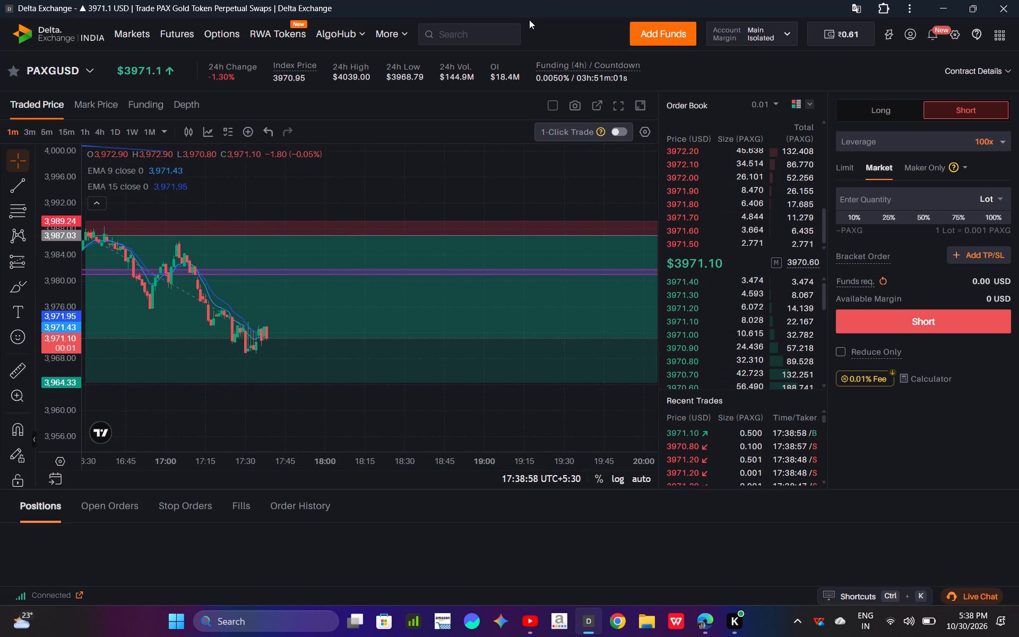
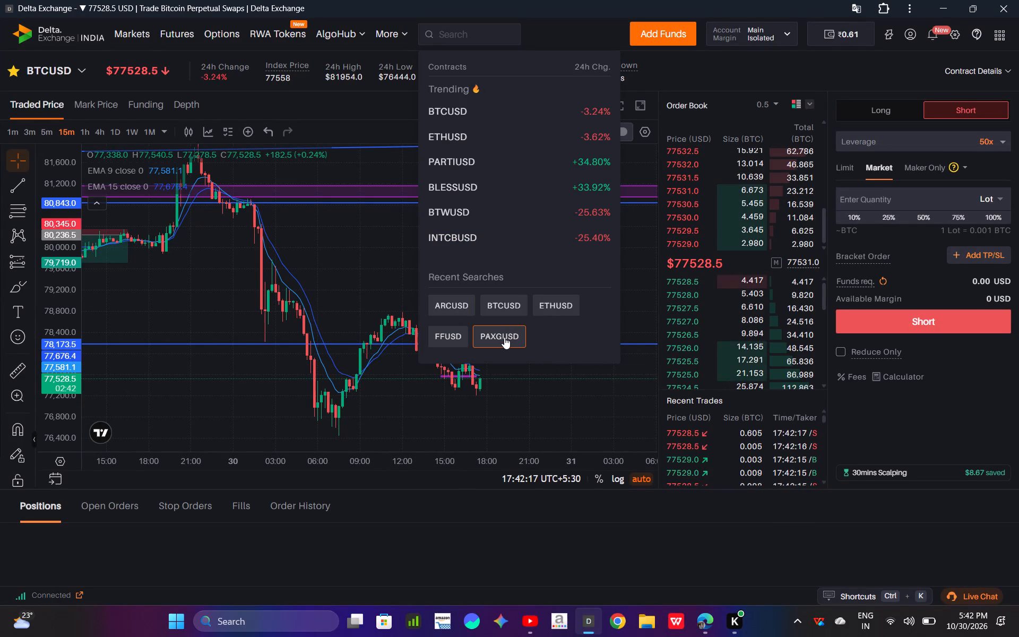
Lower the profit target of the short position drawing on the PAXGUSD 15-minute chart to about 3,962.
drag(530, 297, 369, 270)
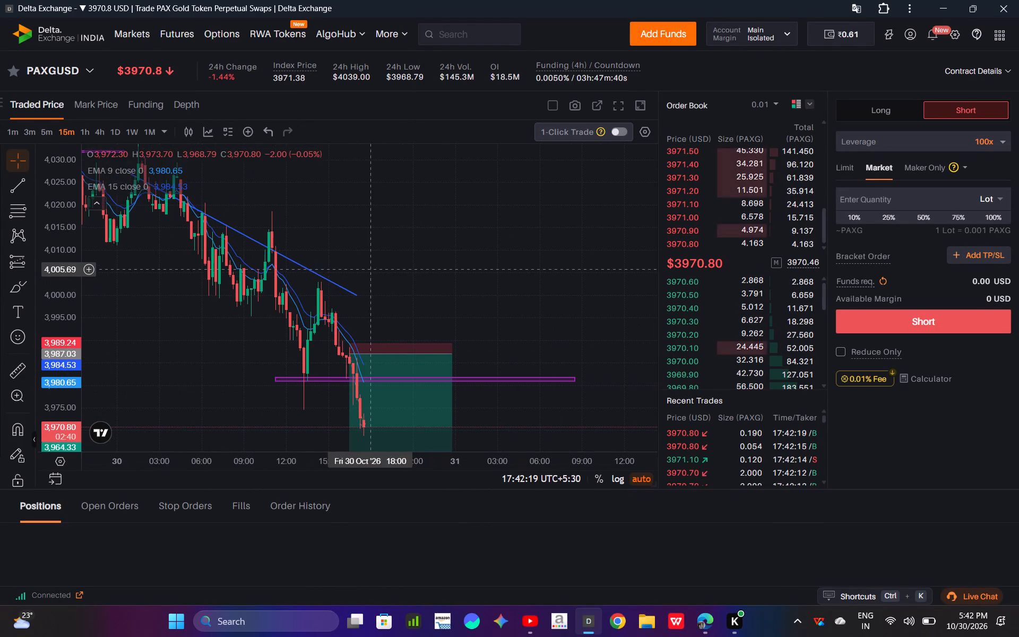
drag(56, 198, 58, 287)
double_click(60, 275)
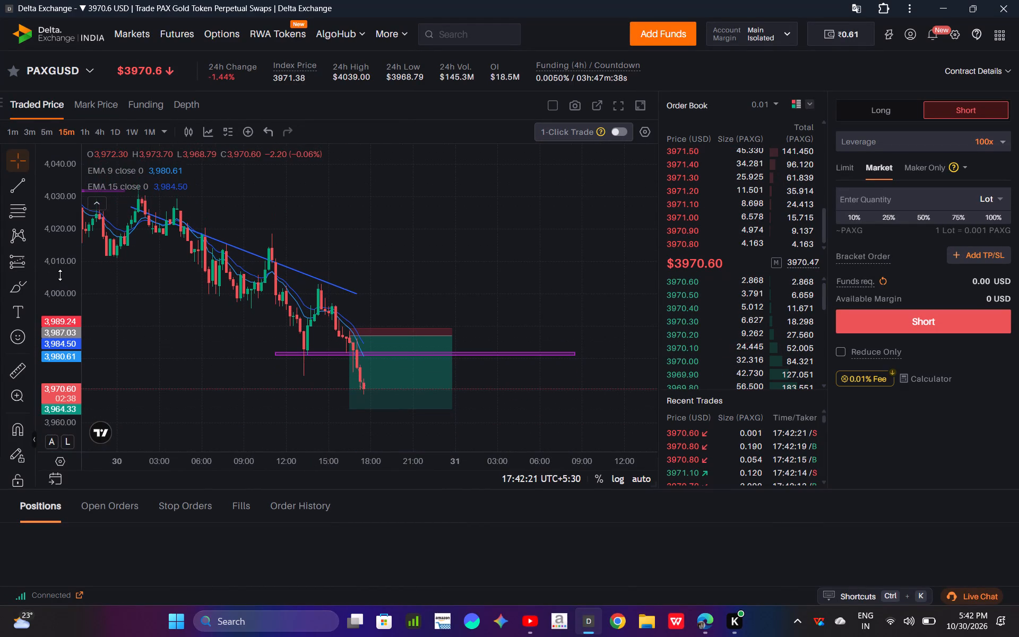
drag(166, 358, 148, 270)
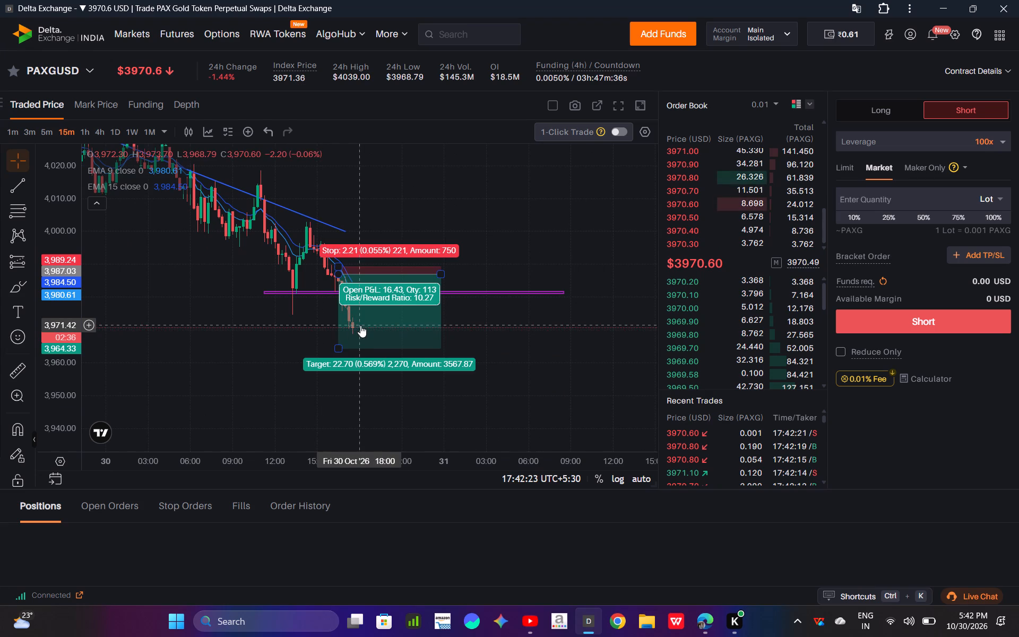
drag(339, 349, 364, 357)
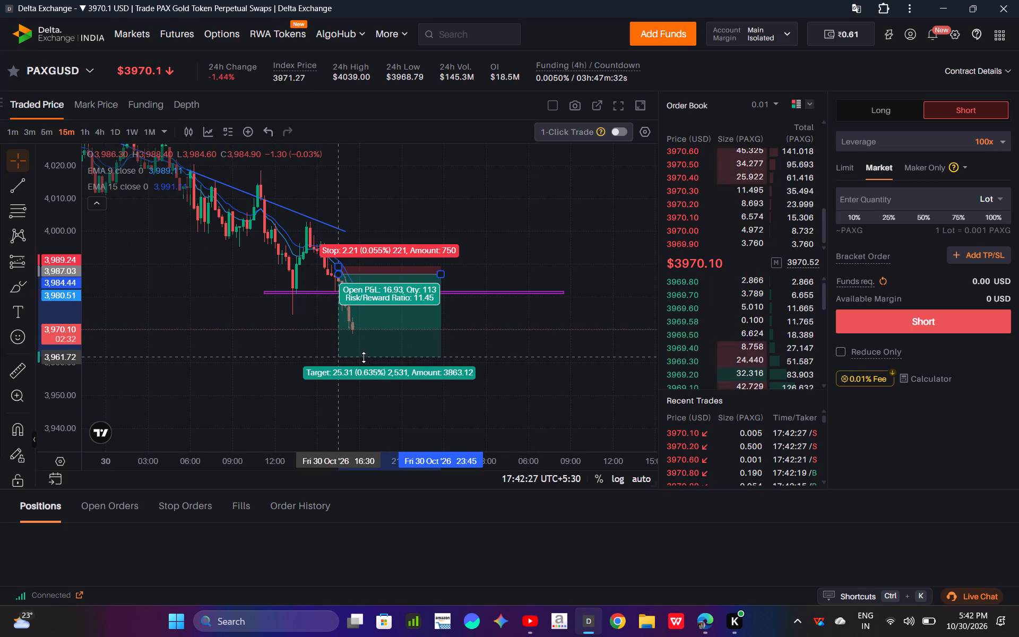
drag(364, 357, 365, 356)
click(494, 363)
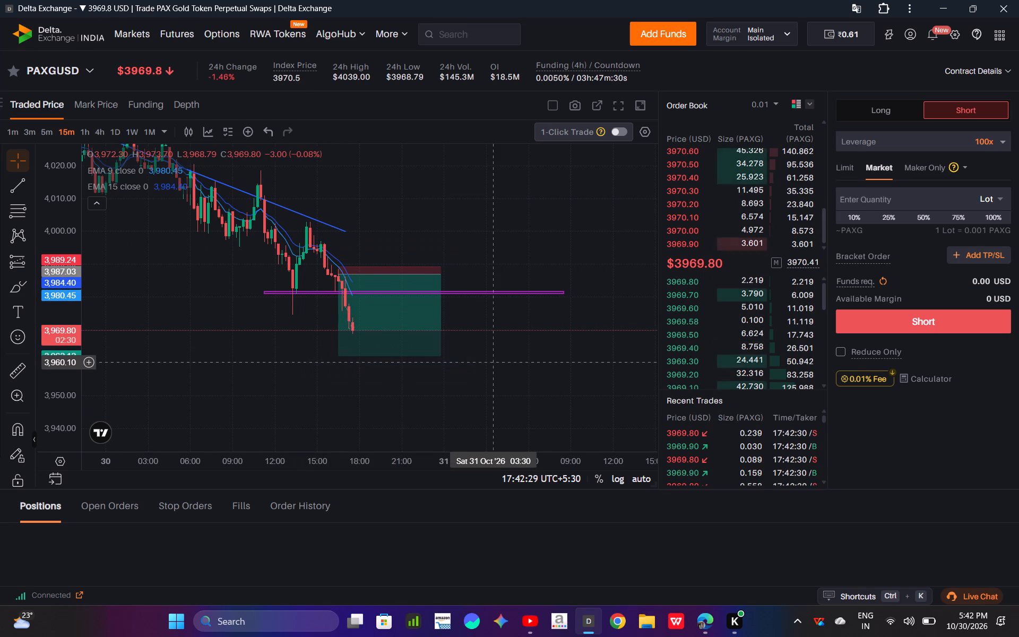
Examine the PAXGUSD decline and the short position zone on the 15-minute and 1-hour charts.
drag(67, 358, 67, 332)
drag(163, 364, 160, 321)
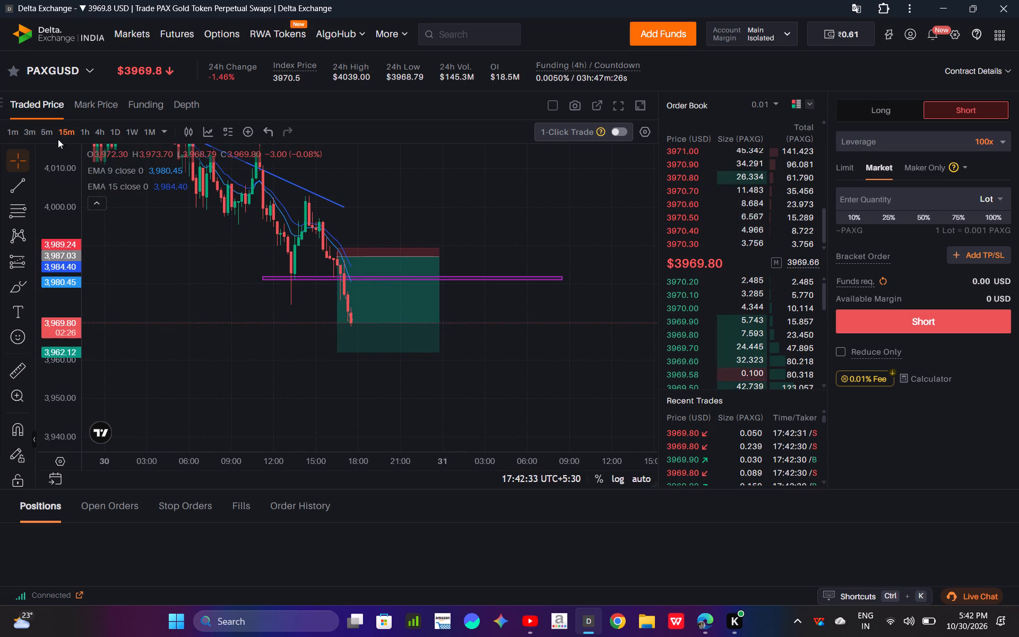
click(85, 135)
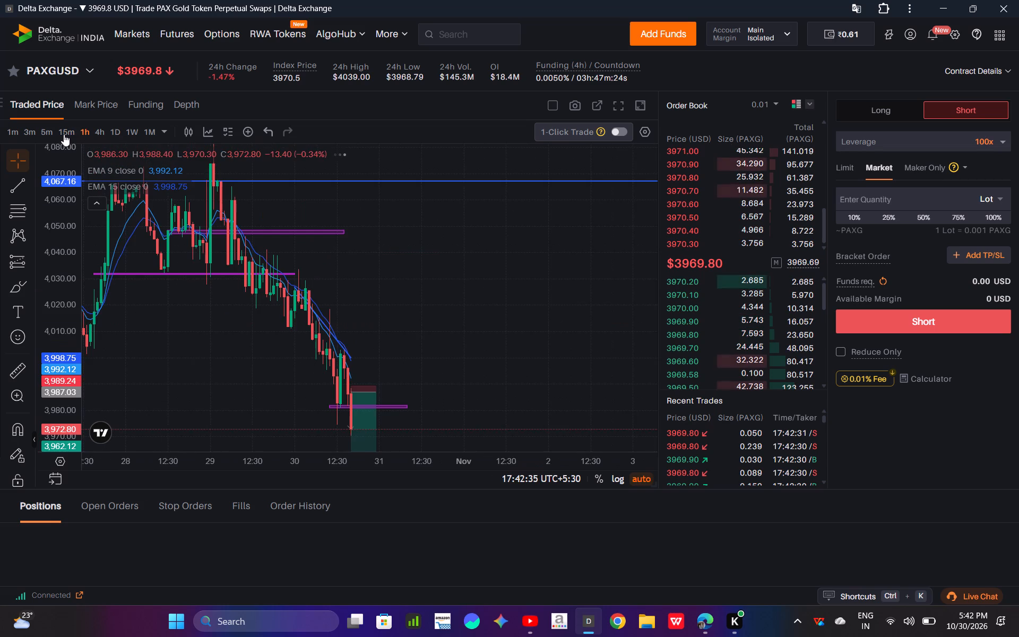
drag(66, 173, 72, 276)
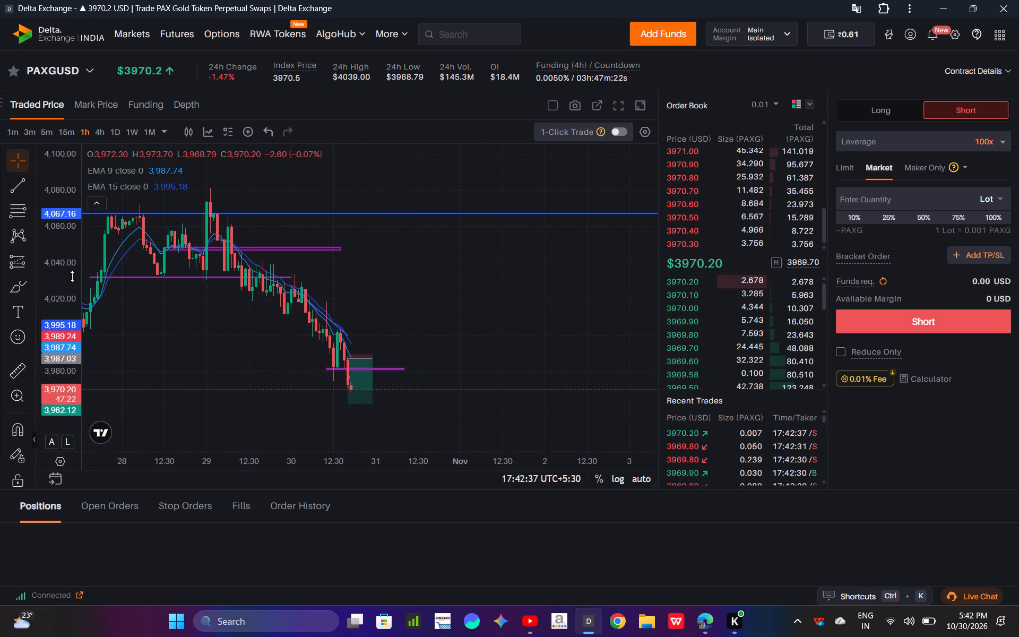
click(66, 131)
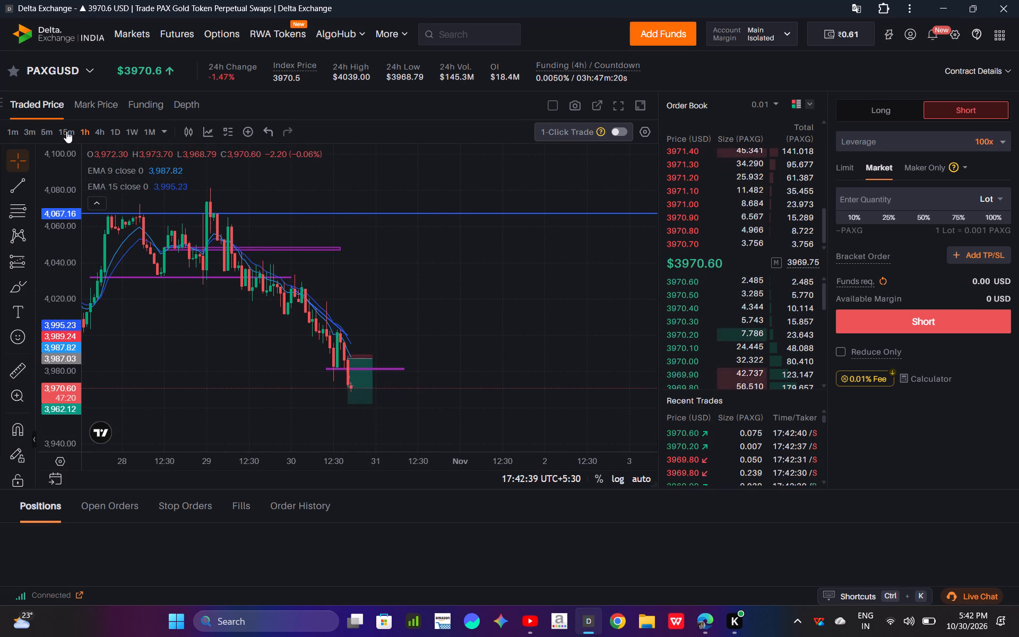
drag(54, 262, 54, 315)
drag(159, 393, 122, 305)
drag(55, 321, 55, 281)
Examine the latest PAXGUSD candles inside the short position zone on the 1-minute and 3-minute charts.
click(42, 137)
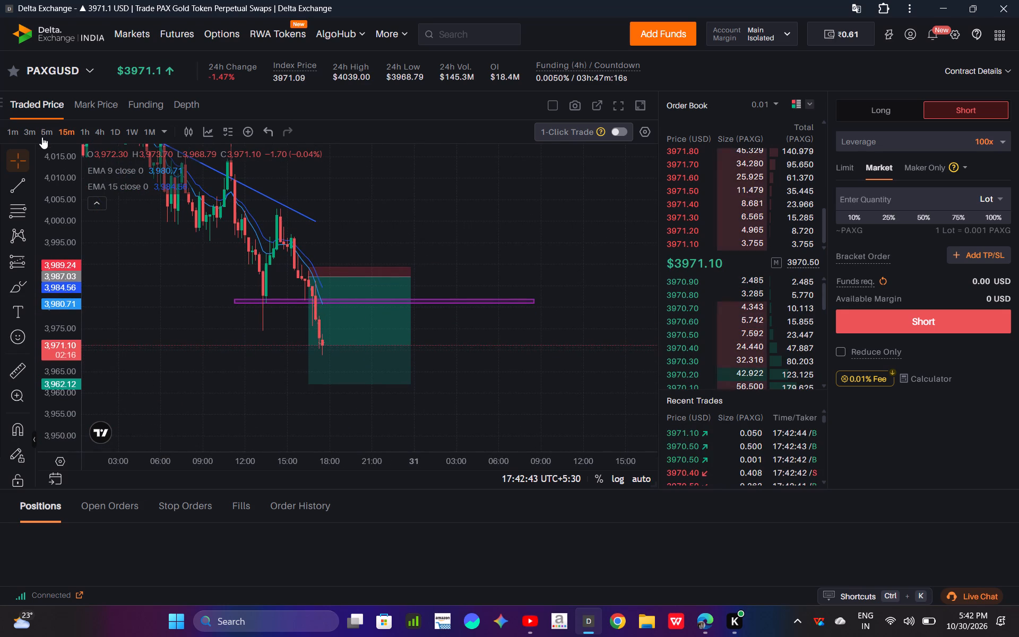
click(18, 128)
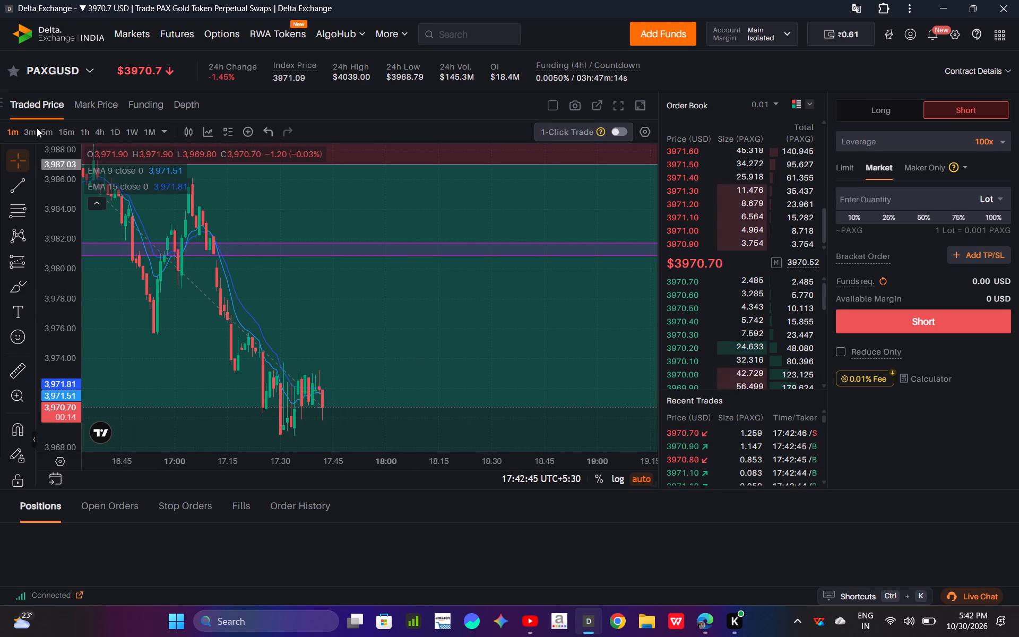
drag(61, 206, 71, 272)
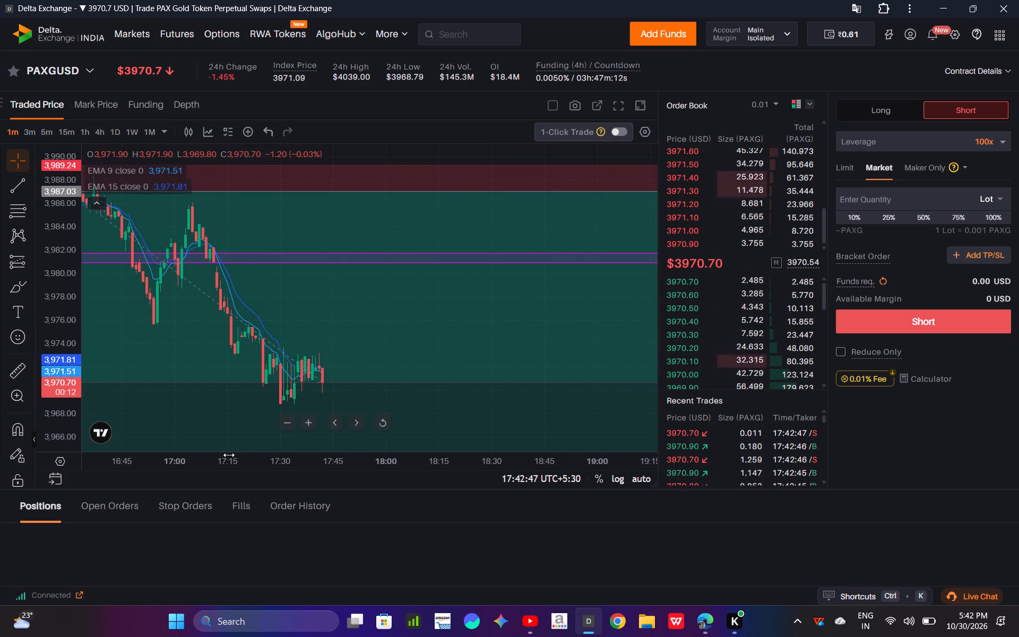
drag(252, 462, 317, 456)
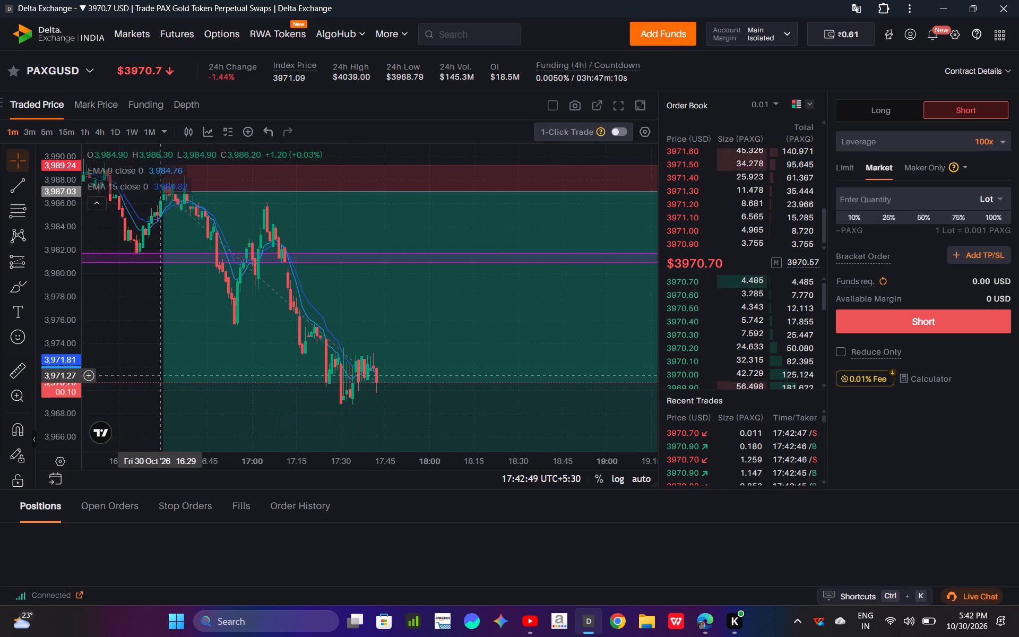
drag(161, 376, 137, 307)
click(137, 307)
drag(137, 307, 126, 283)
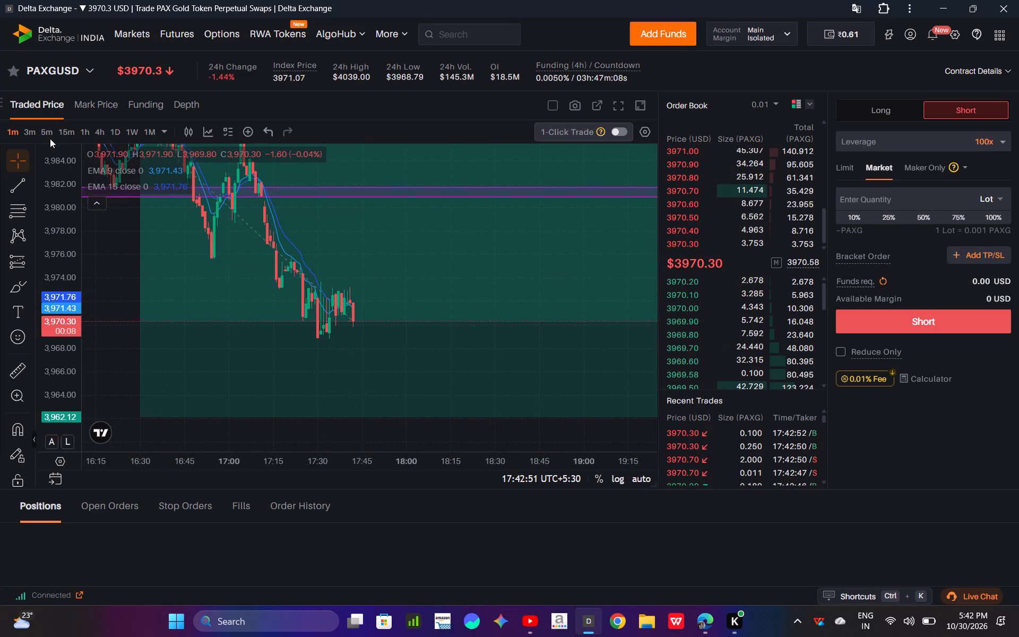
click(28, 135)
drag(61, 183, 65, 199)
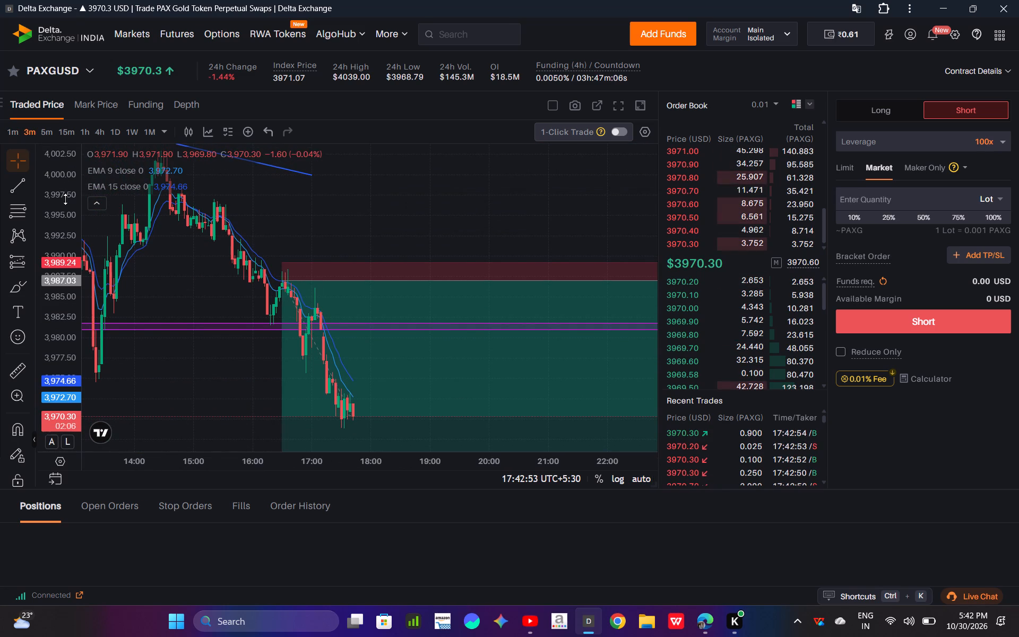
On the PAXGUSD 1-minute chart, draw a rectangle over the recent lows from about 3,970 to 3,969, spanning 17:13 to 18:07.
click(17, 133)
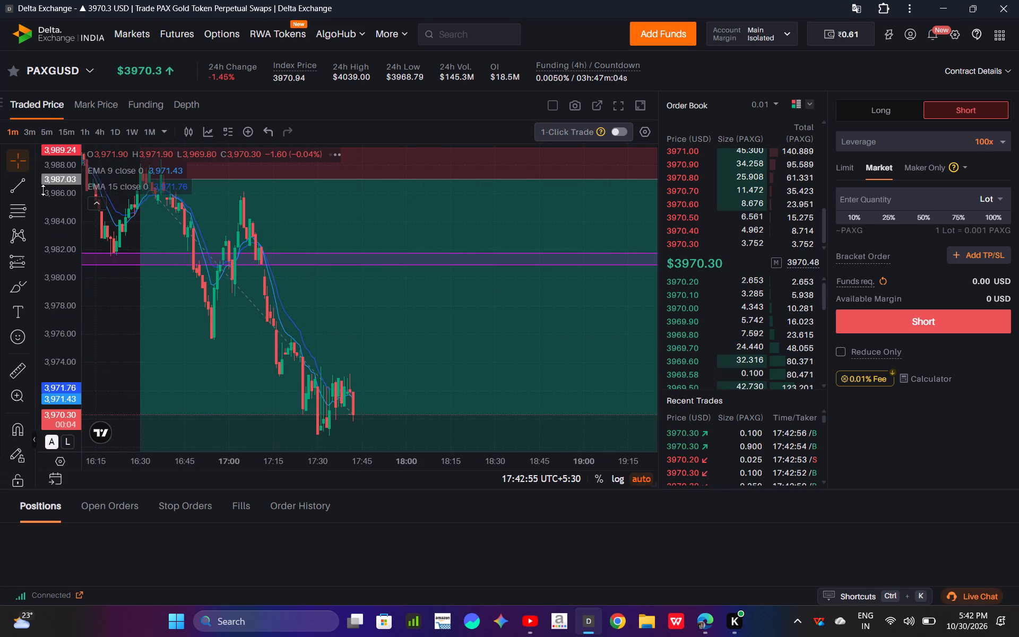
drag(43, 190, 42, 213)
drag(102, 288, 97, 211)
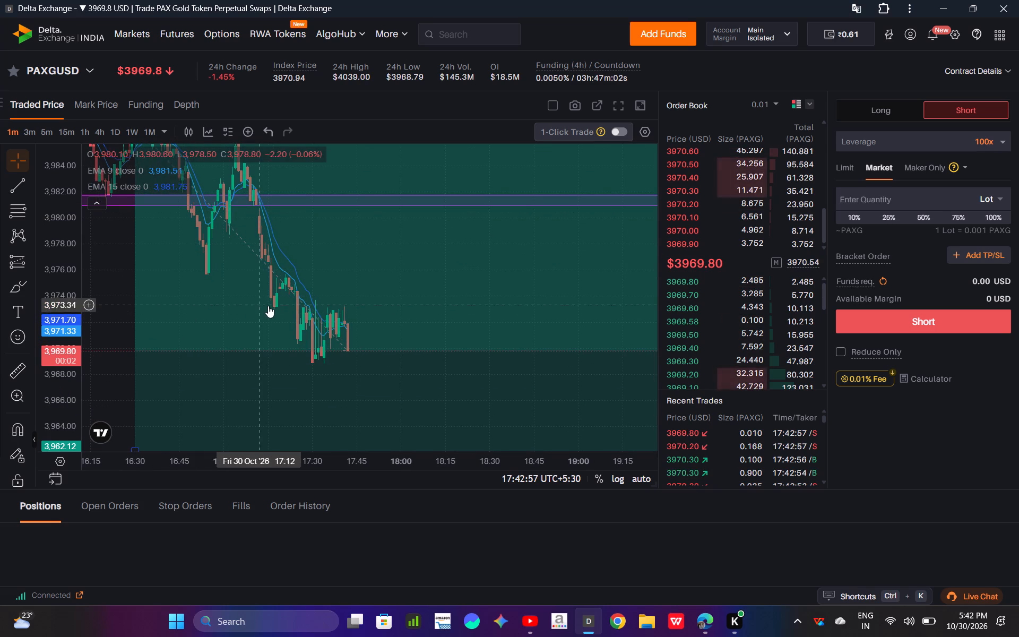
click(33, 288)
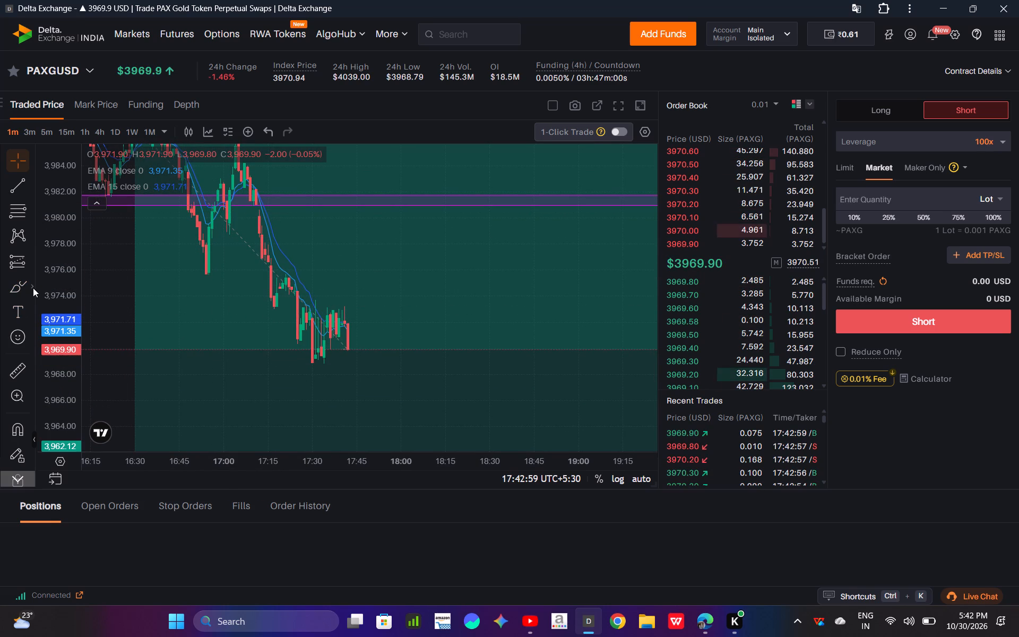
click(74, 431)
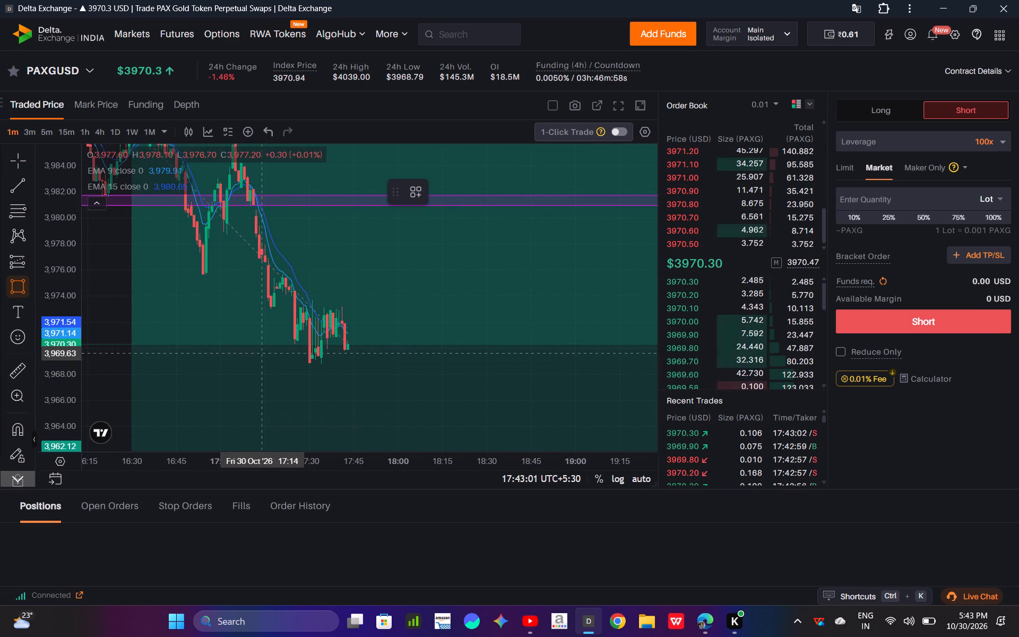
drag(257, 349, 419, 361)
click(419, 361)
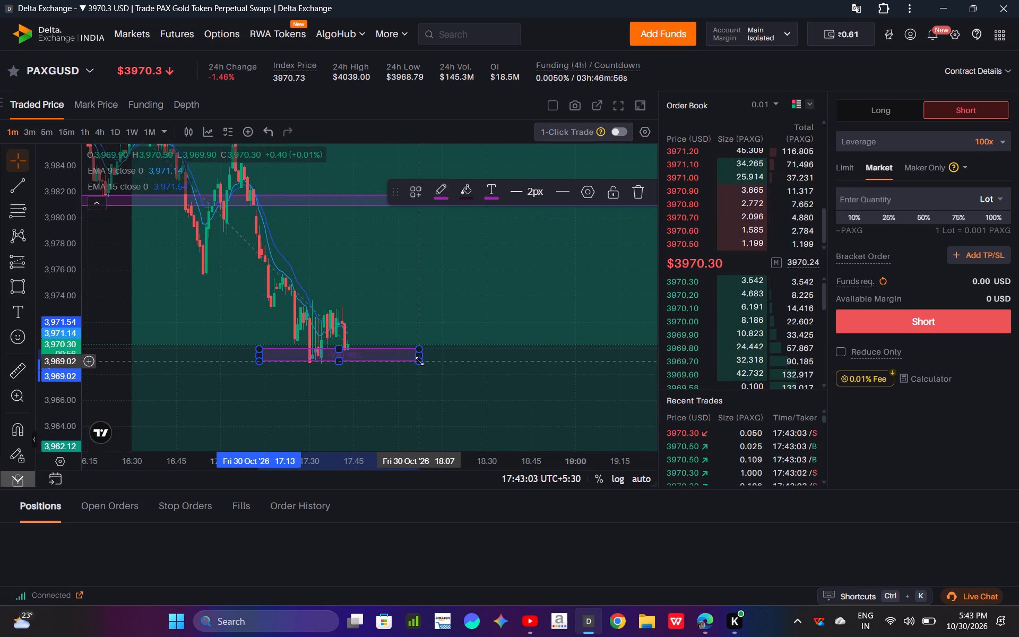
click(447, 320)
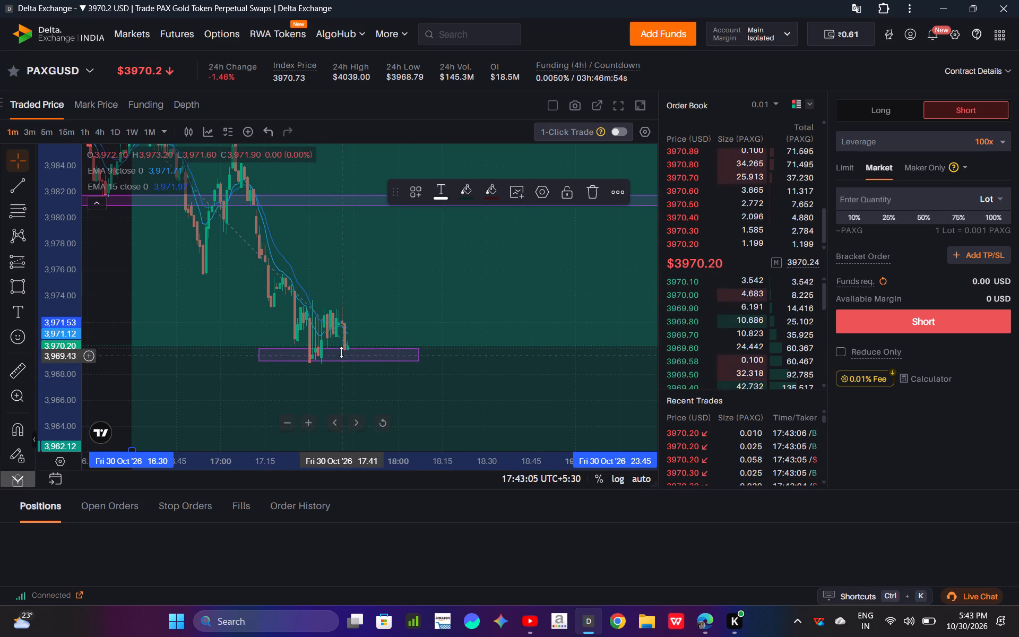
click(113, 319)
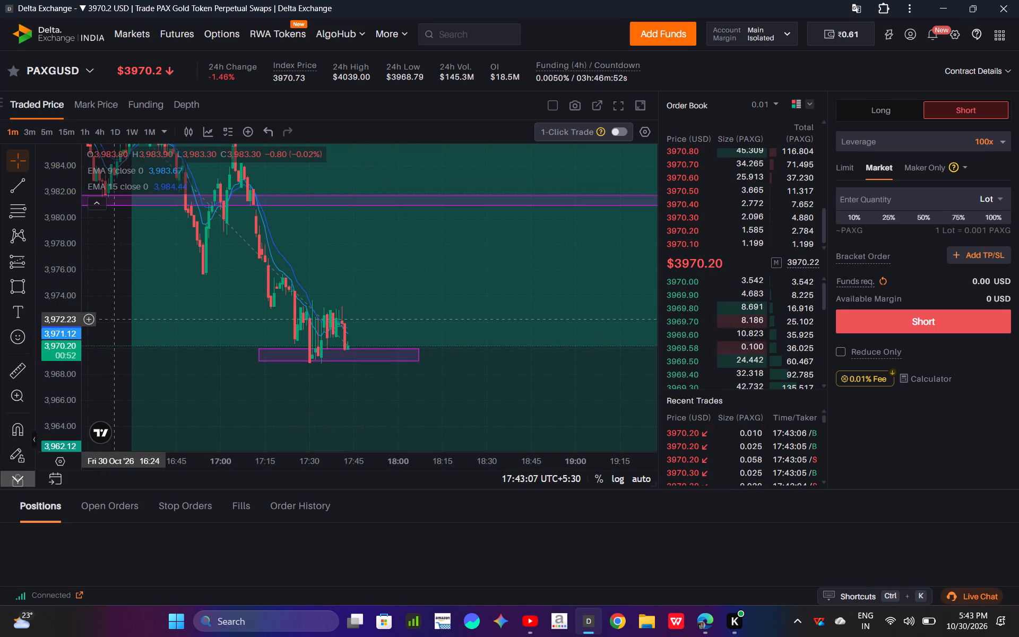
drag(113, 319, 98, 256)
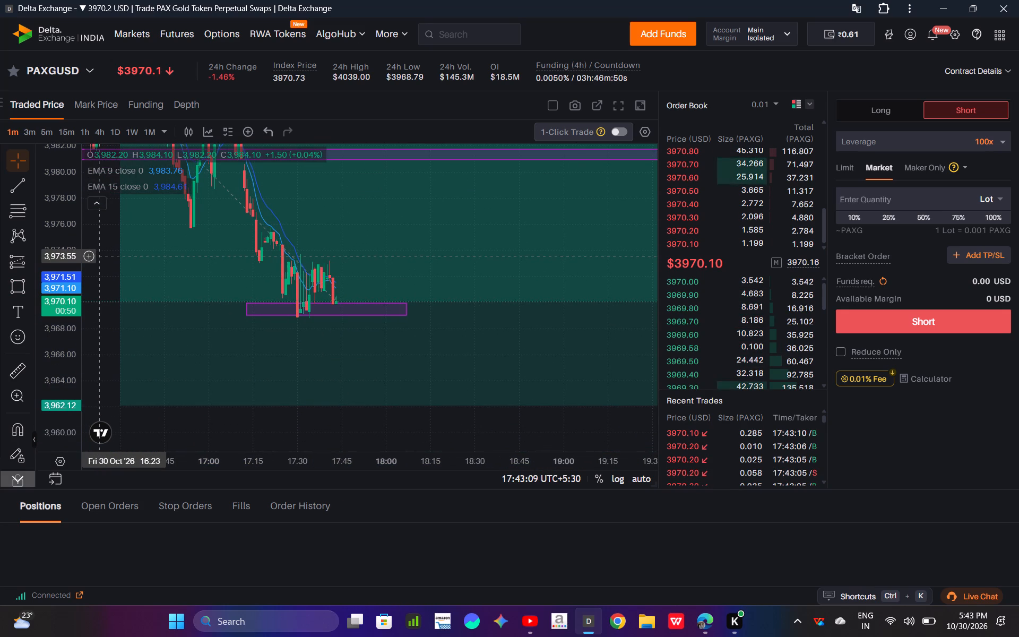
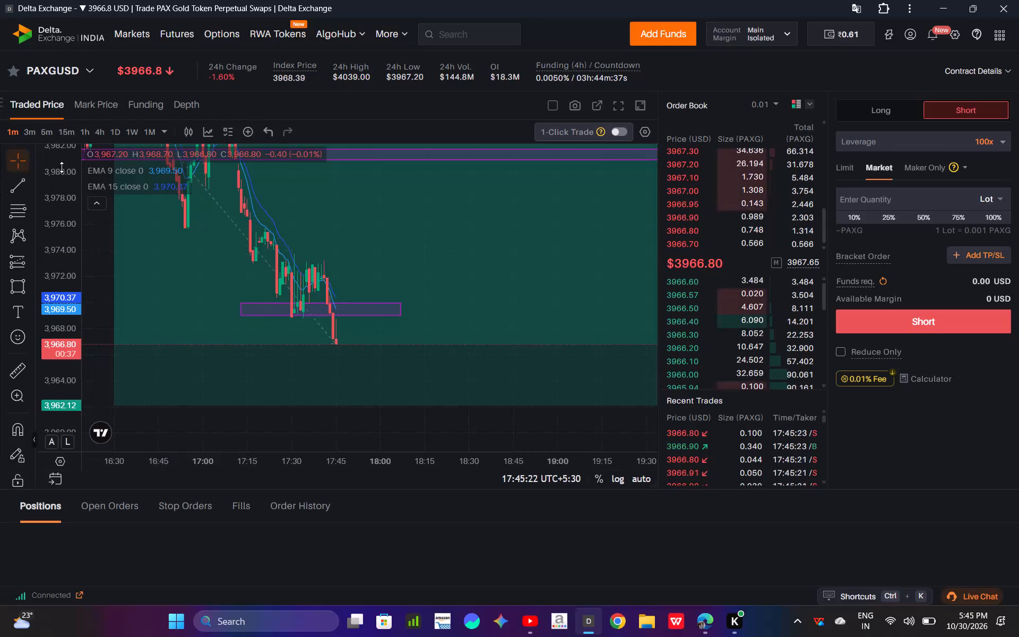
Examine the latest PAXGUSD drop against the short position zone and marked lows on the 3-minute, 5-minute and 15-minute charts.
click(23, 126)
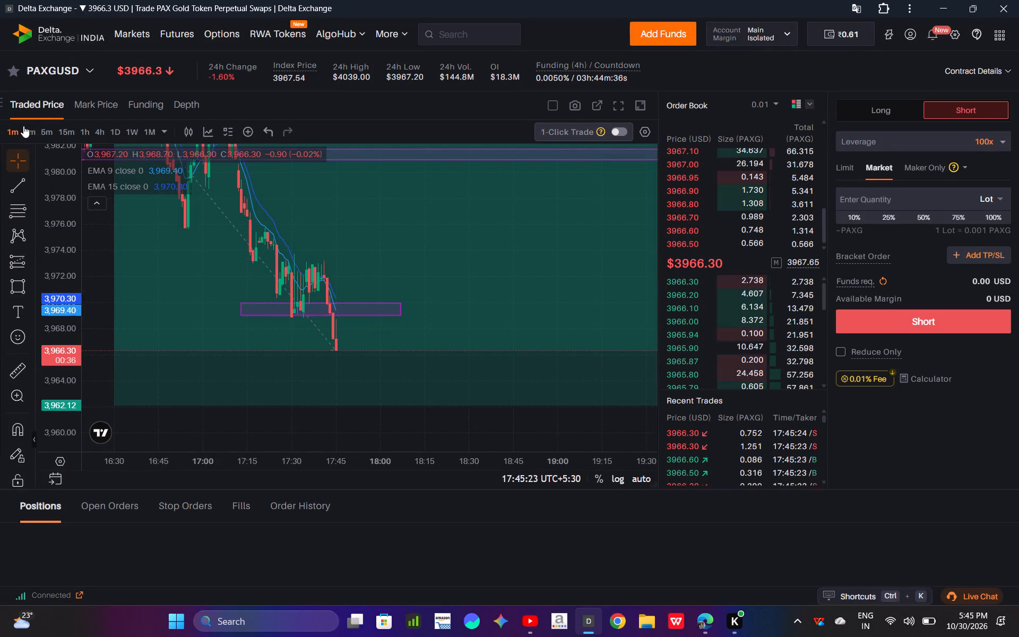
drag(158, 373, 122, 253)
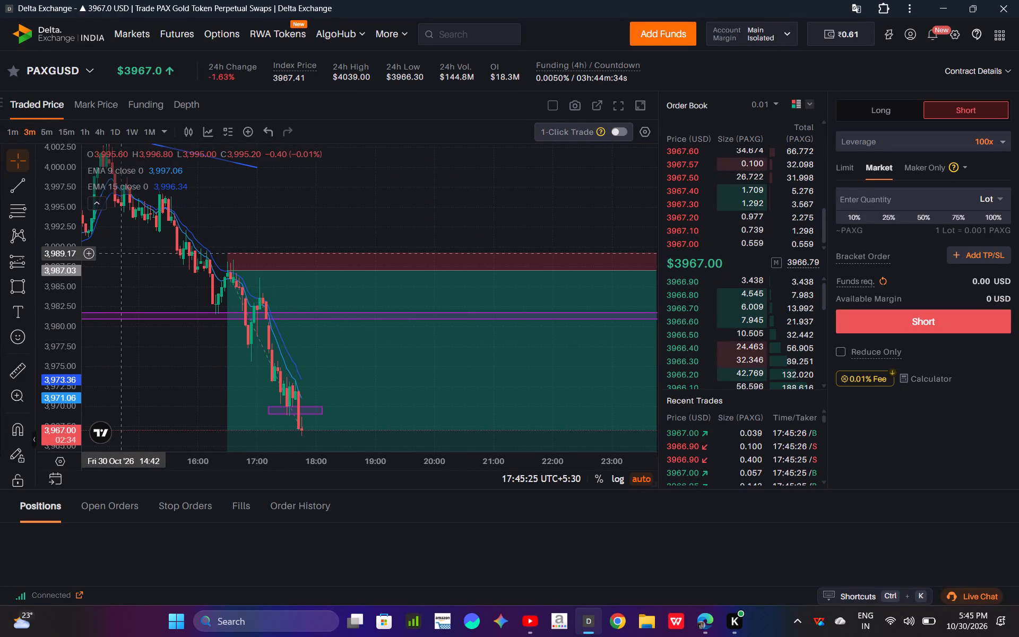
drag(69, 204, 70, 278)
drag(151, 359, 125, 272)
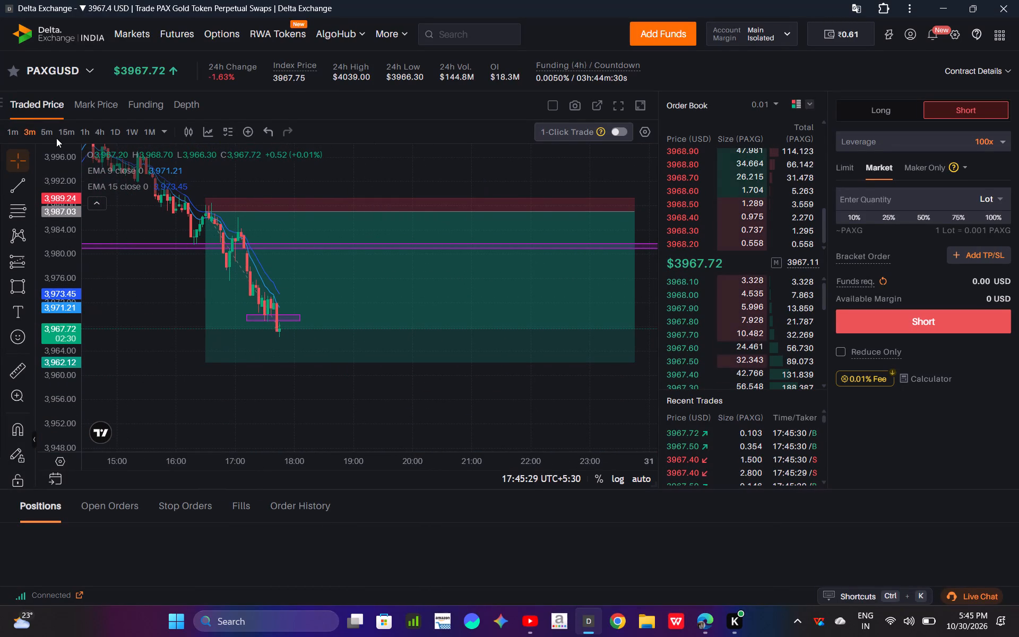
click(51, 135)
drag(59, 185, 62, 232)
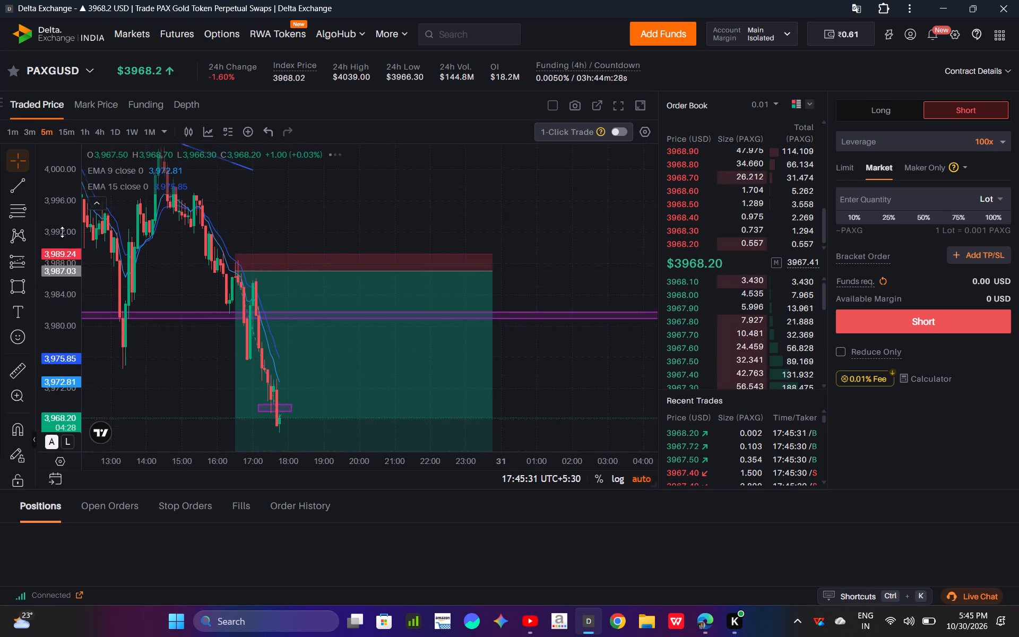
drag(62, 232, 62, 241)
drag(193, 394, 180, 356)
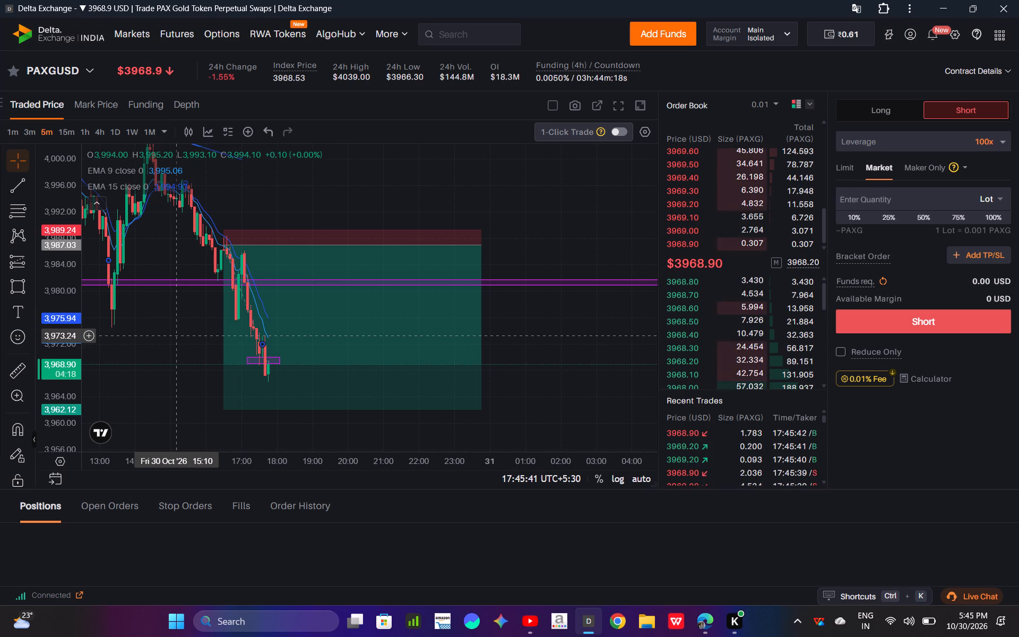
click(33, 131)
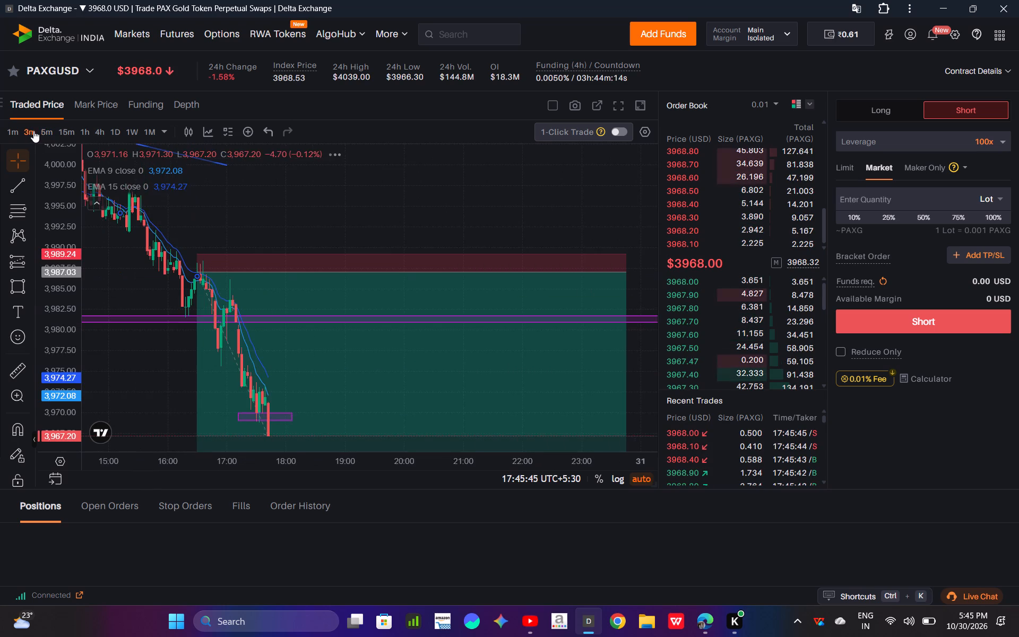
click(74, 133)
drag(64, 218, 71, 276)
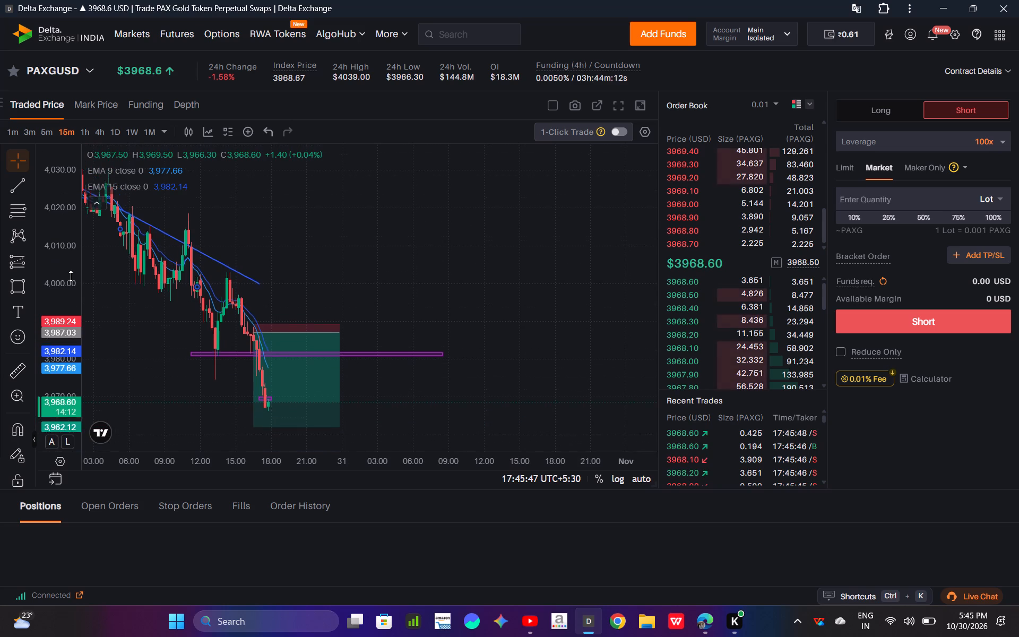
drag(71, 276, 70, 281)
drag(159, 388, 131, 300)
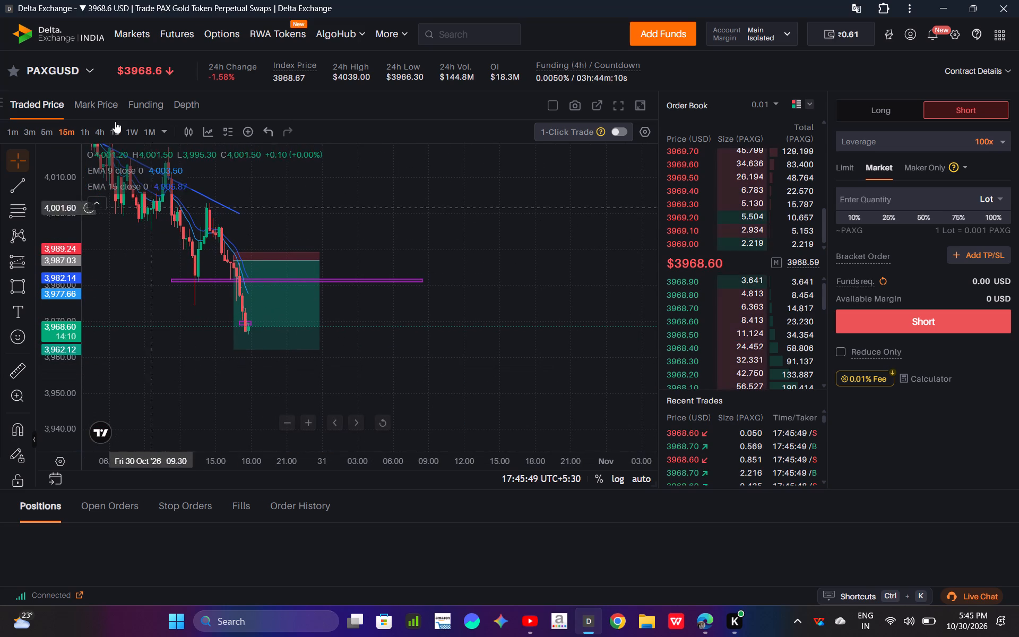
Examine the broader PAXGUSD downtrend and earlier lows on the 4-hour, daily and weekly charts.
click(100, 131)
drag(83, 203, 80, 251)
drag(57, 219, 65, 328)
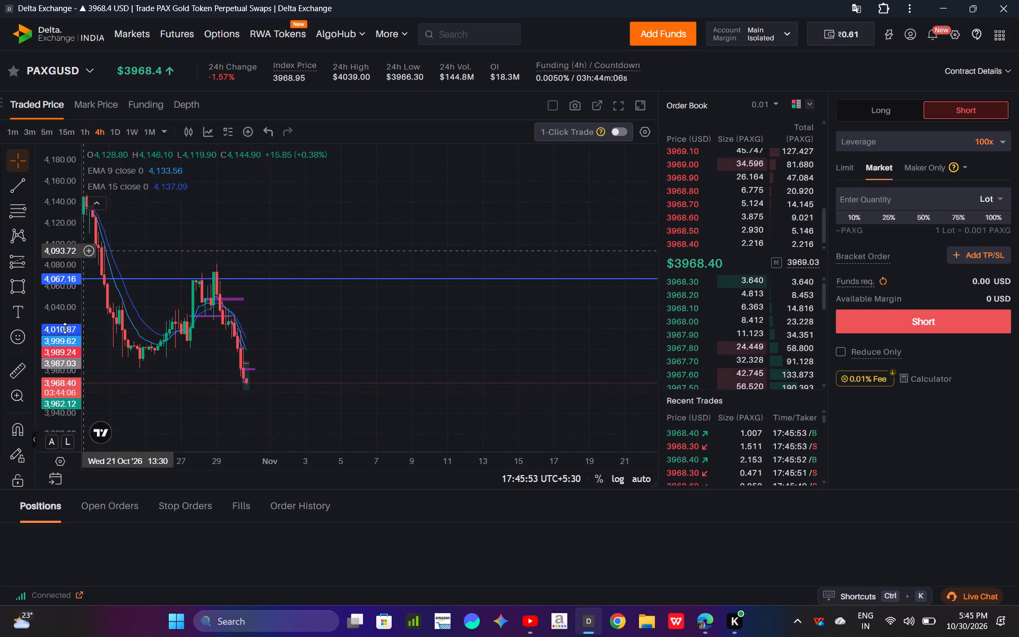
drag(65, 328, 65, 331)
drag(174, 409, 251, 391)
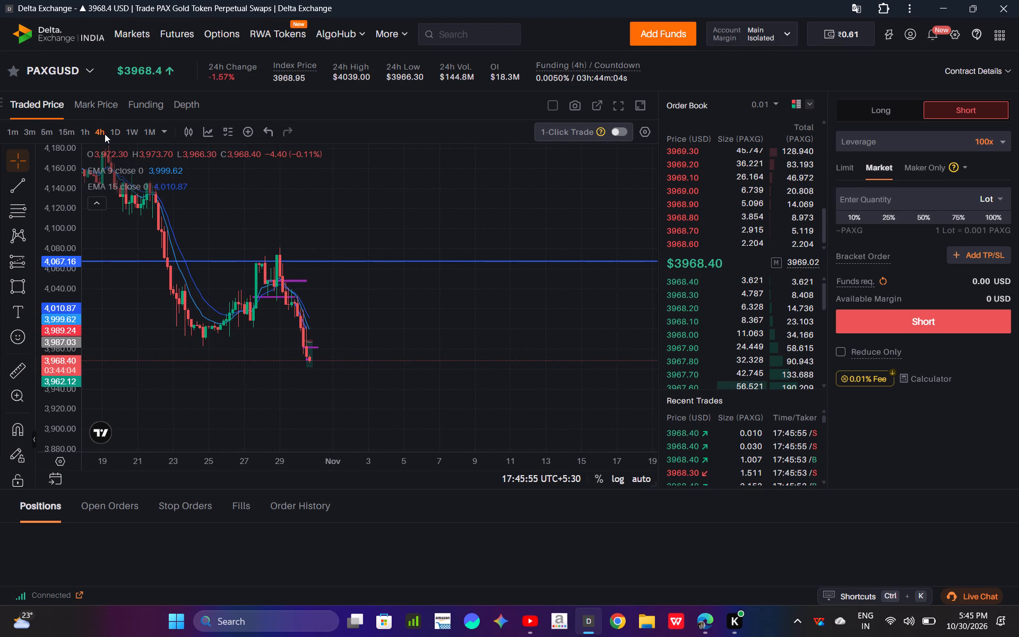
click(116, 137)
drag(90, 196, 97, 266)
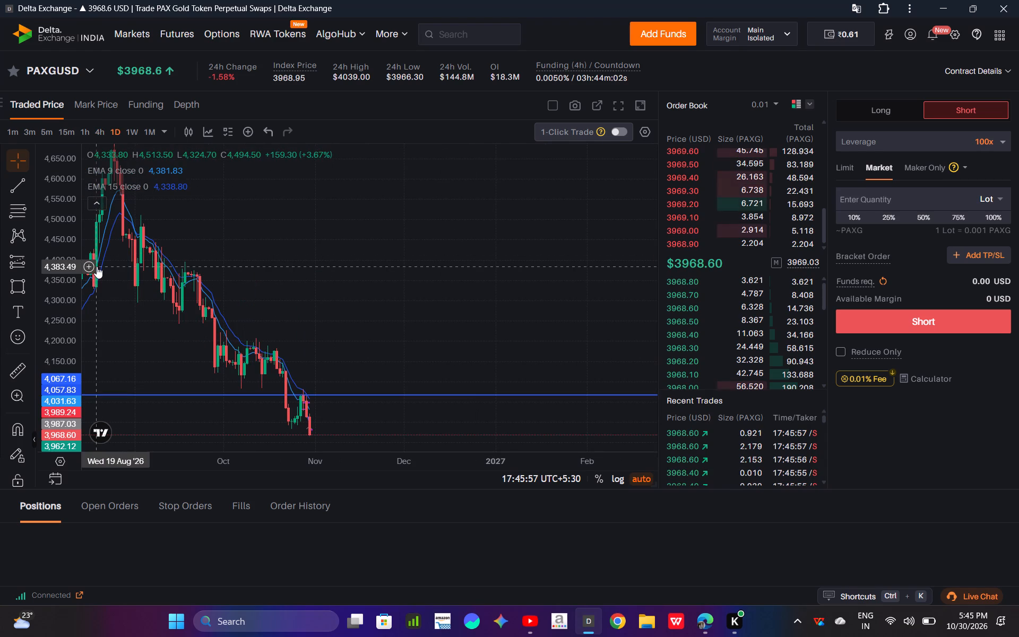
drag(95, 213, 74, 200)
click(74, 200)
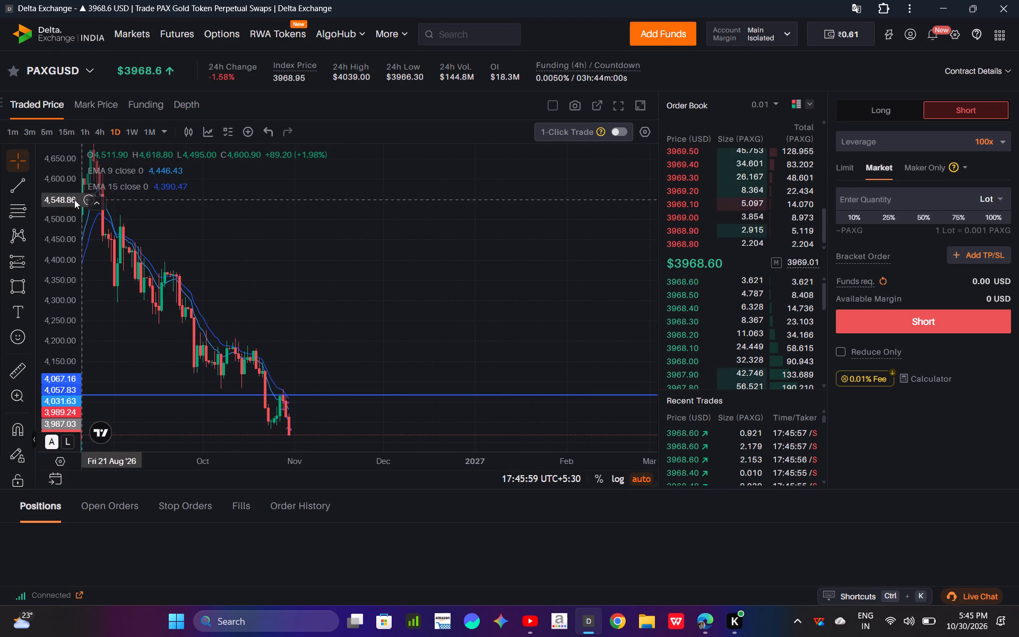
drag(63, 195, 67, 234)
drag(252, 404, 265, 337)
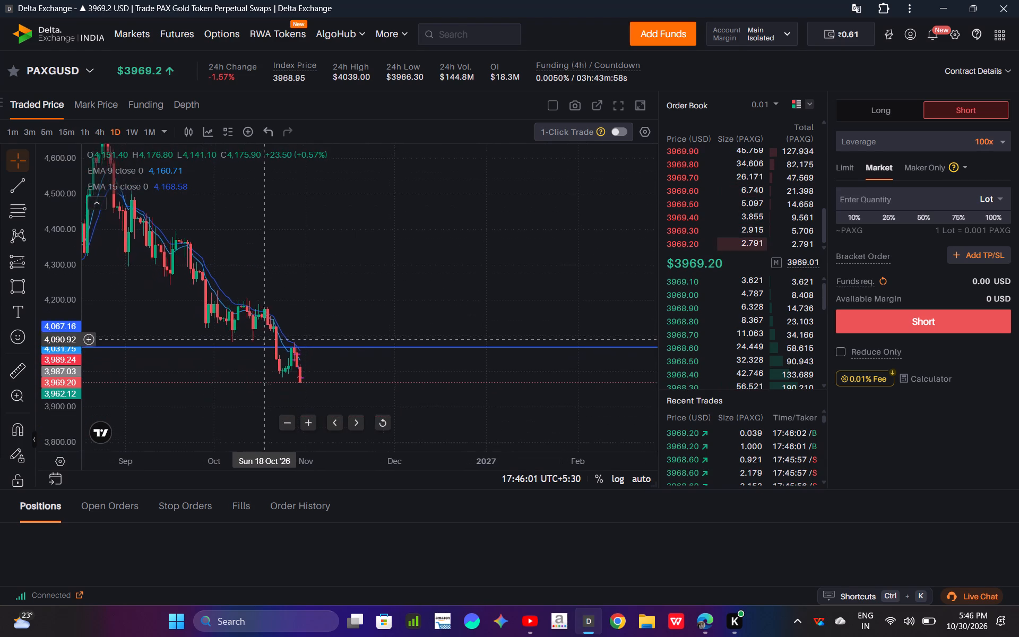
drag(265, 337, 265, 332)
click(133, 129)
drag(89, 201, 54, 191)
drag(54, 191, 70, 381)
drag(160, 454, 403, 442)
drag(54, 184, 84, 352)
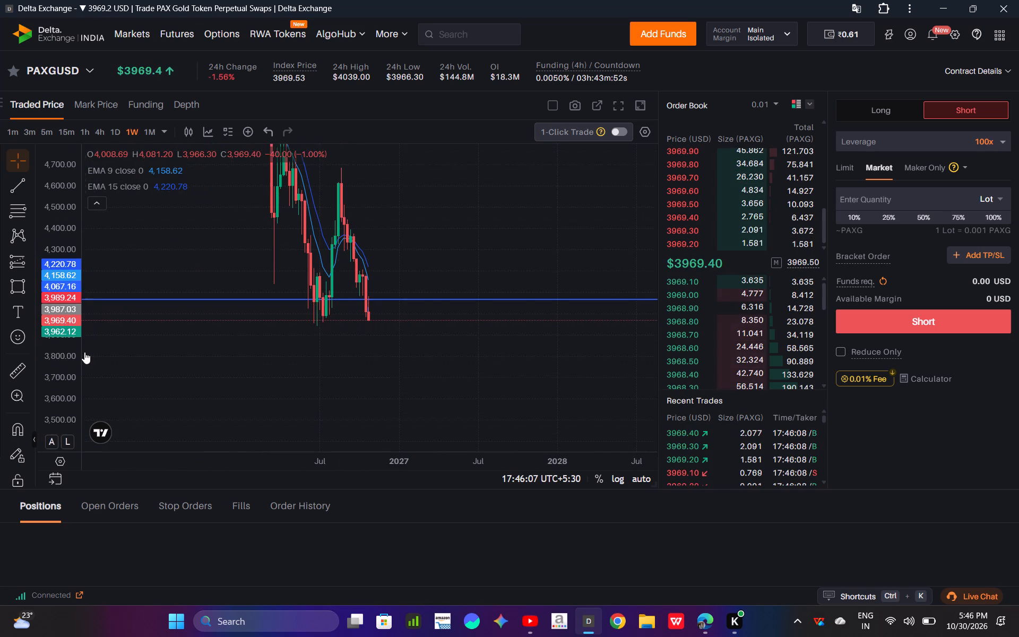
drag(84, 352, 85, 356)
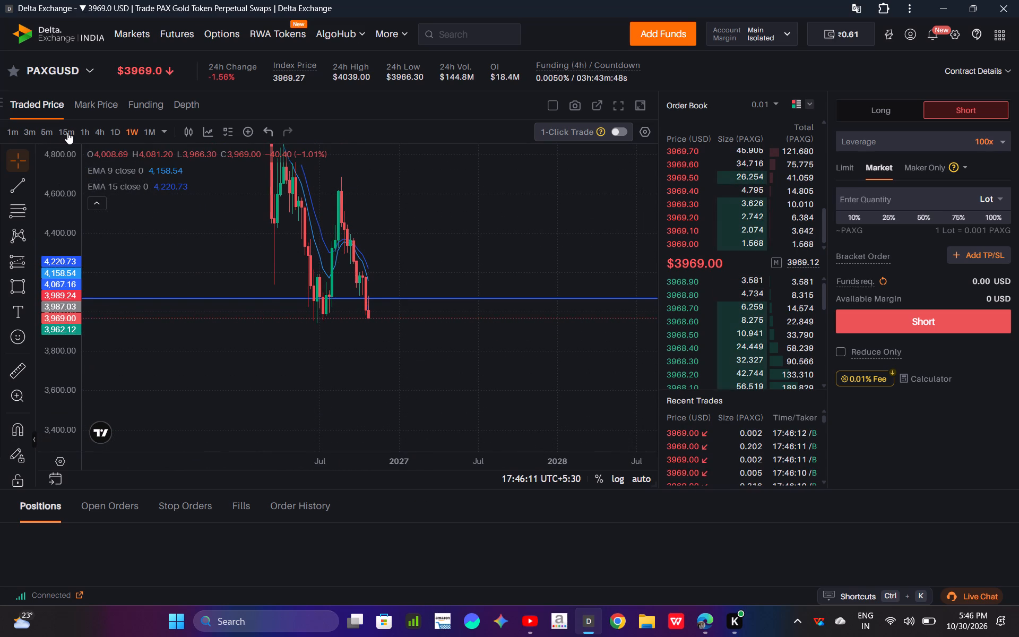
Return to the PAXGUSD 5-minute chart and inspect the full short position zone with the recent decline.
click(67, 132)
click(46, 135)
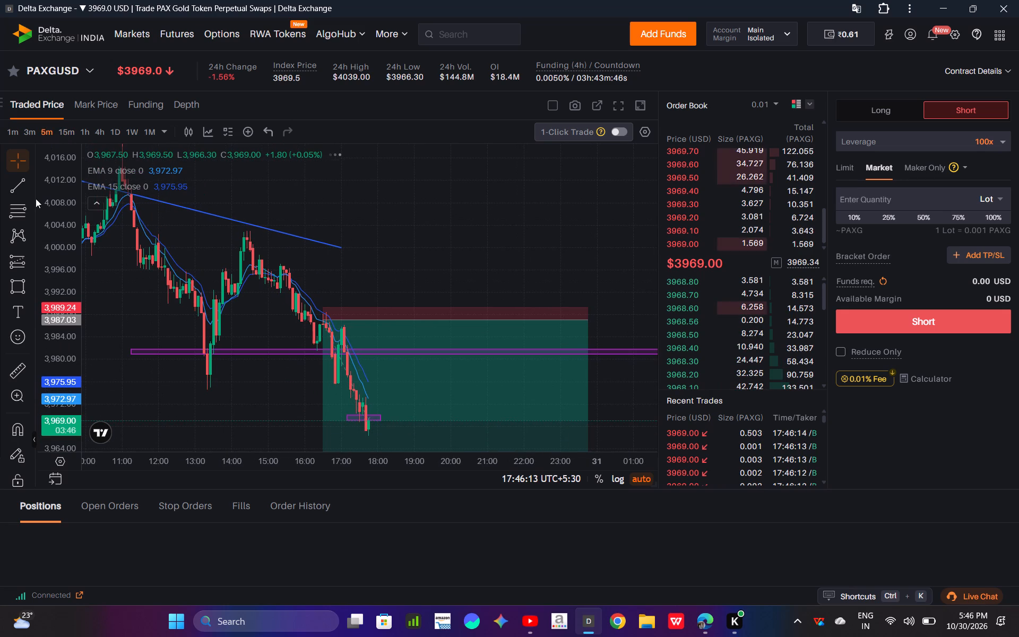
drag(36, 199, 37, 242)
drag(50, 158, 68, 244)
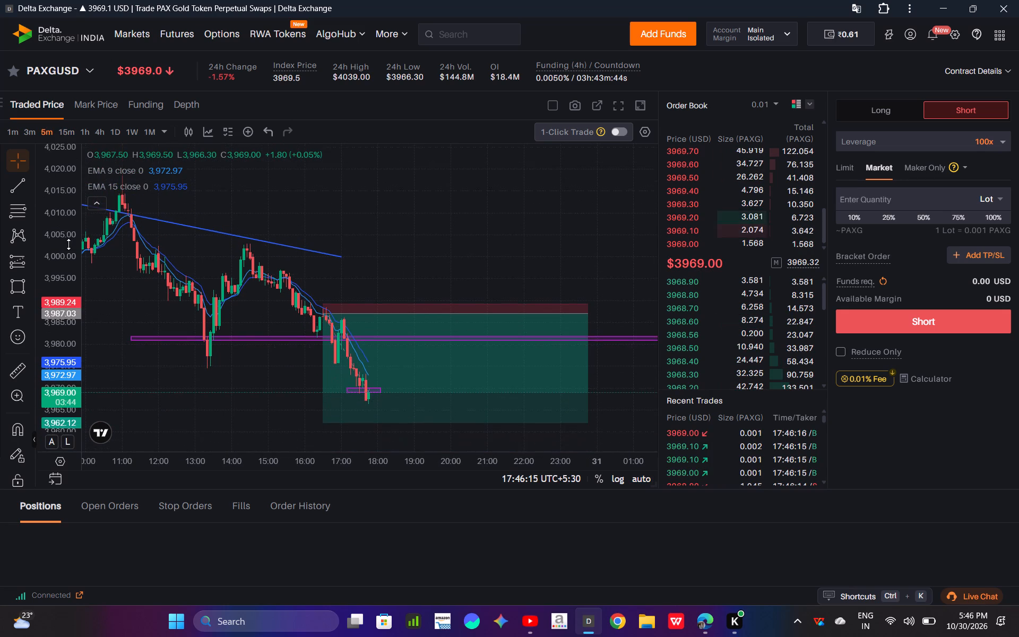
drag(68, 244, 60, 214)
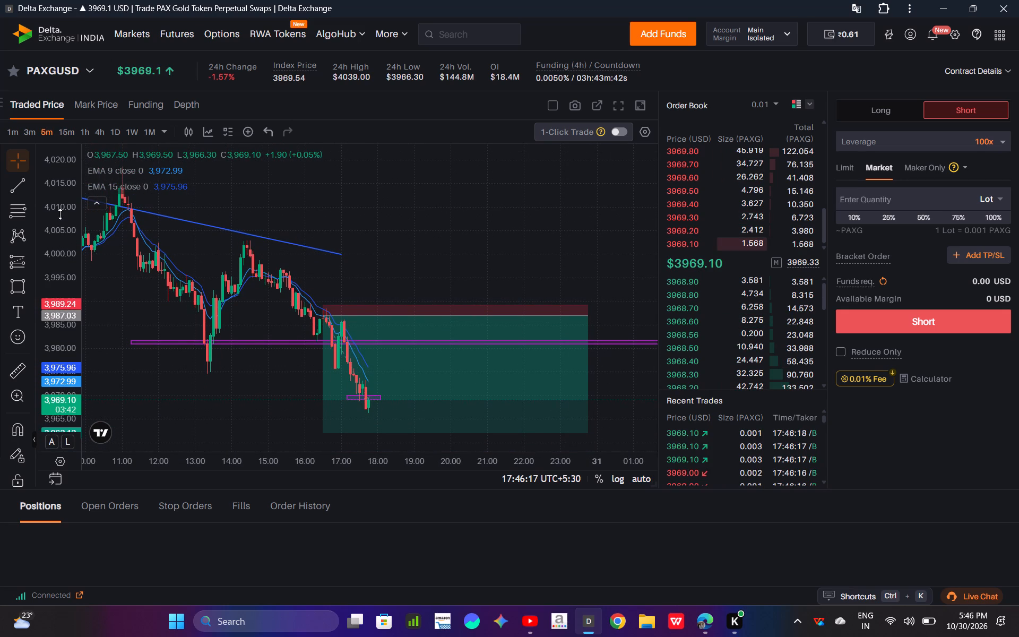
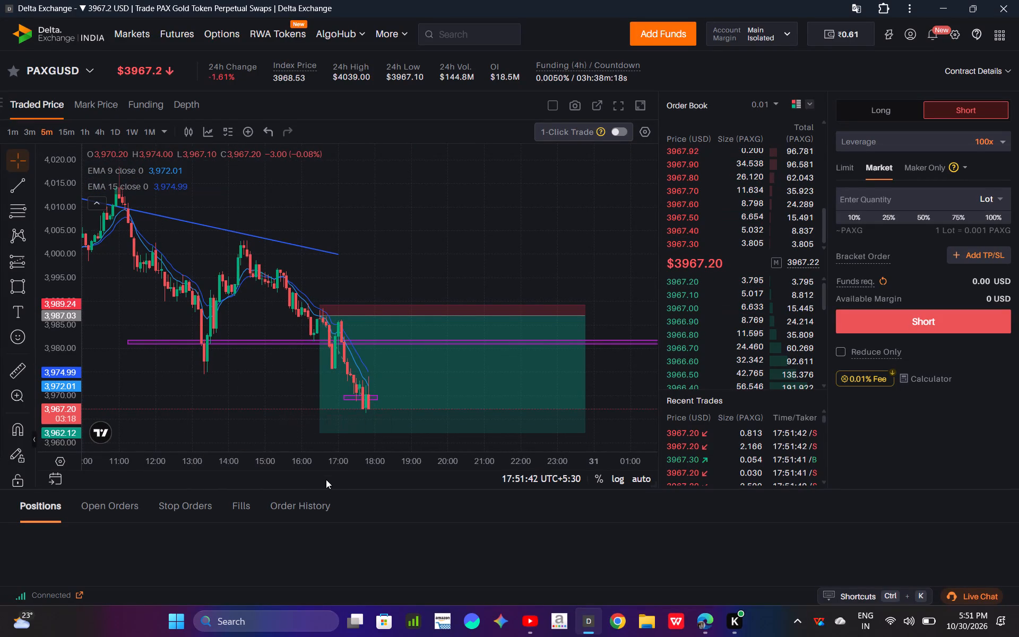
Inspect the short position zone on the PAXGUSD 5-minute chart and measure a small price move just after the latest candles.
drag(345, 452, 376, 452)
drag(53, 219, 61, 285)
drag(185, 378, 149, 312)
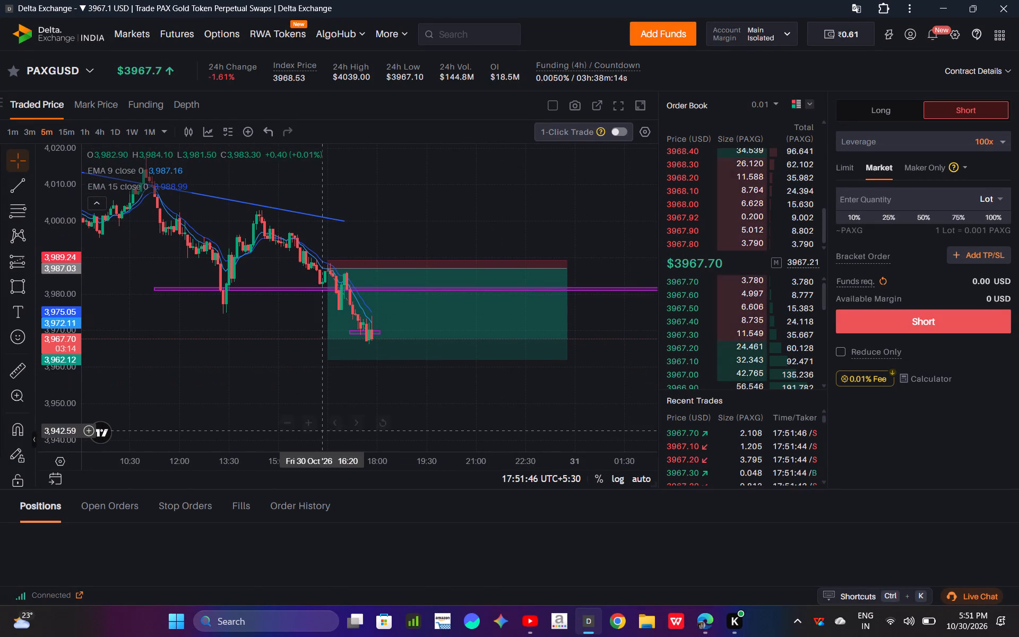
drag(418, 466, 366, 466)
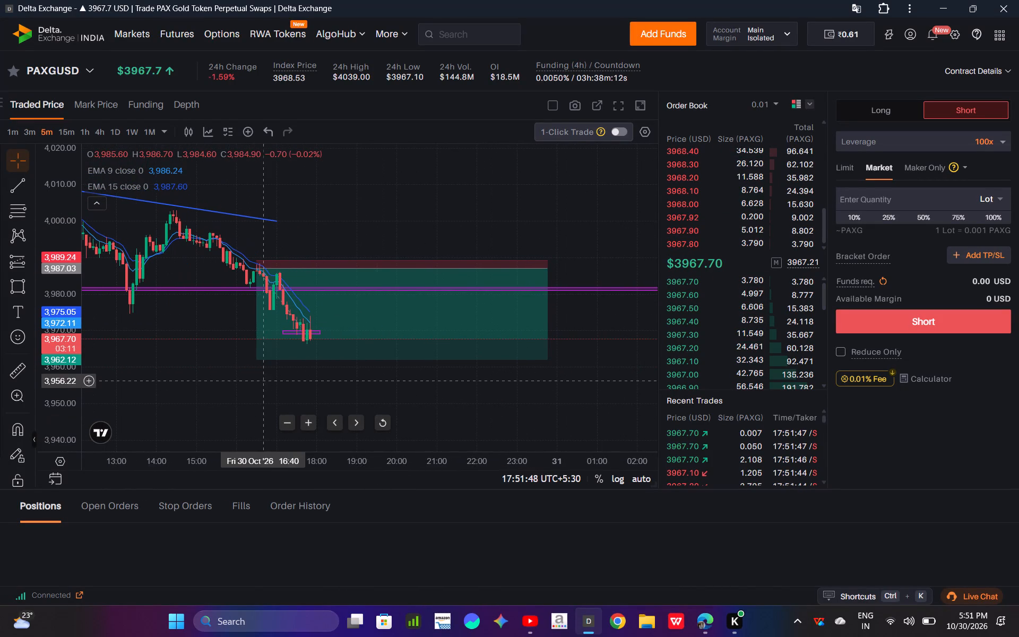
drag(262, 381, 218, 359)
shift+click(301, 321)
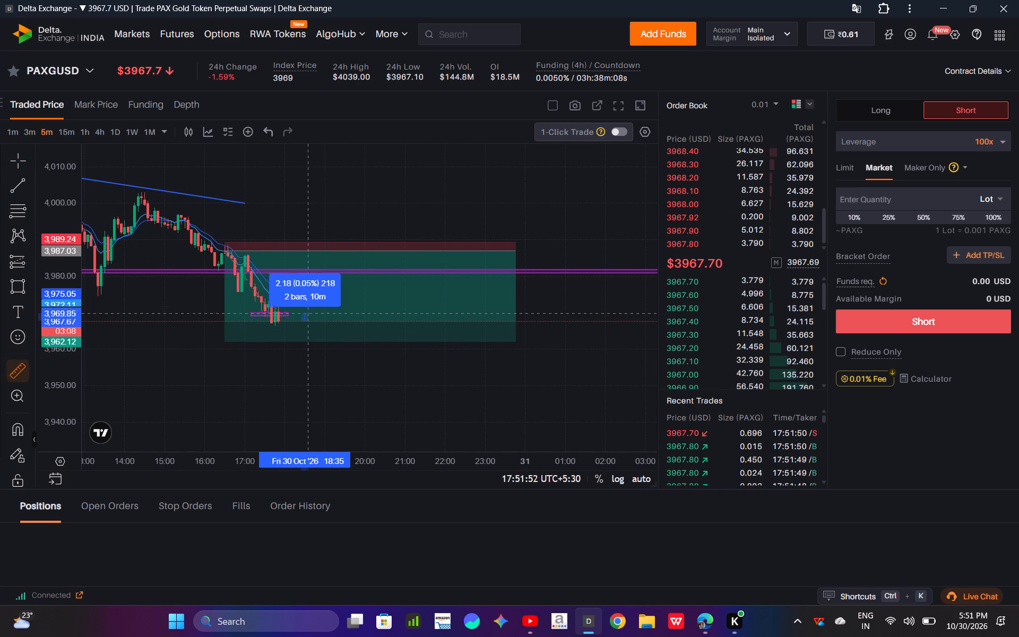
click(311, 329)
click(311, 329)
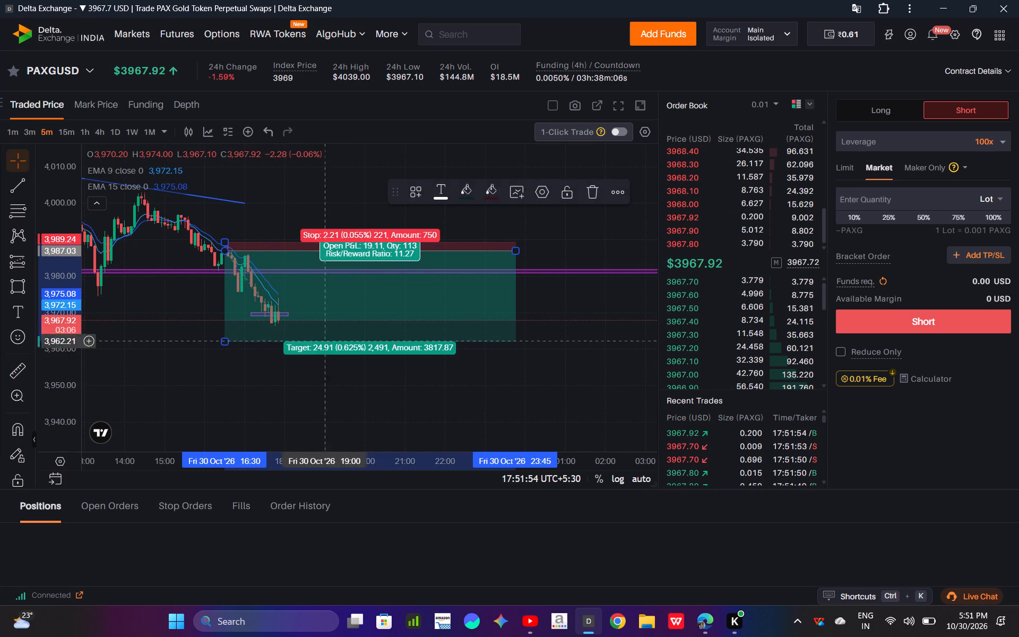
Delete the short position drawing from the PAXGUSD 5-minute chart.
click(370, 384)
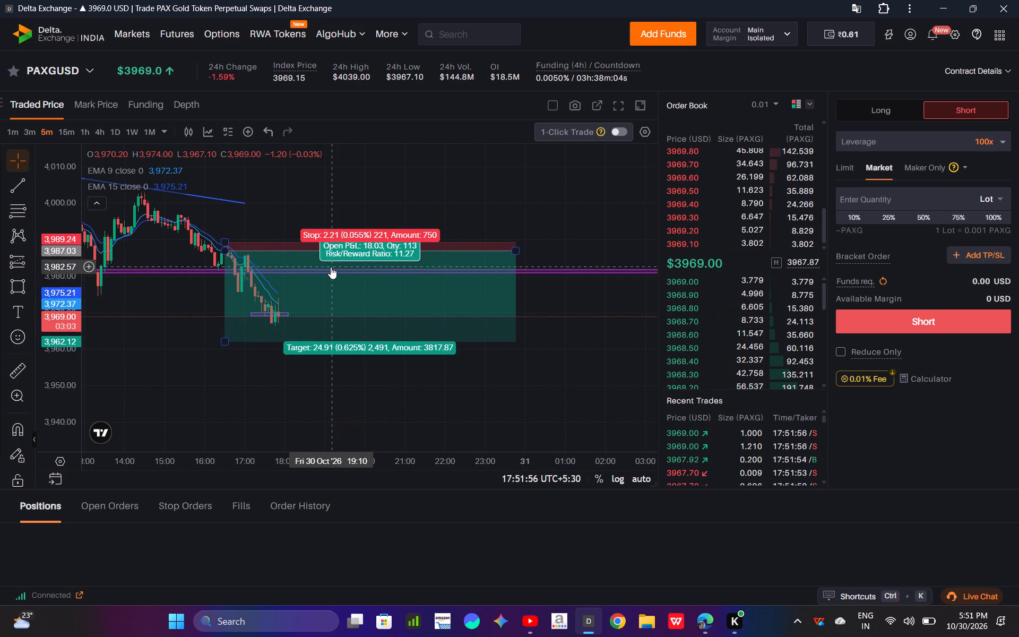
click(333, 281)
click(598, 188)
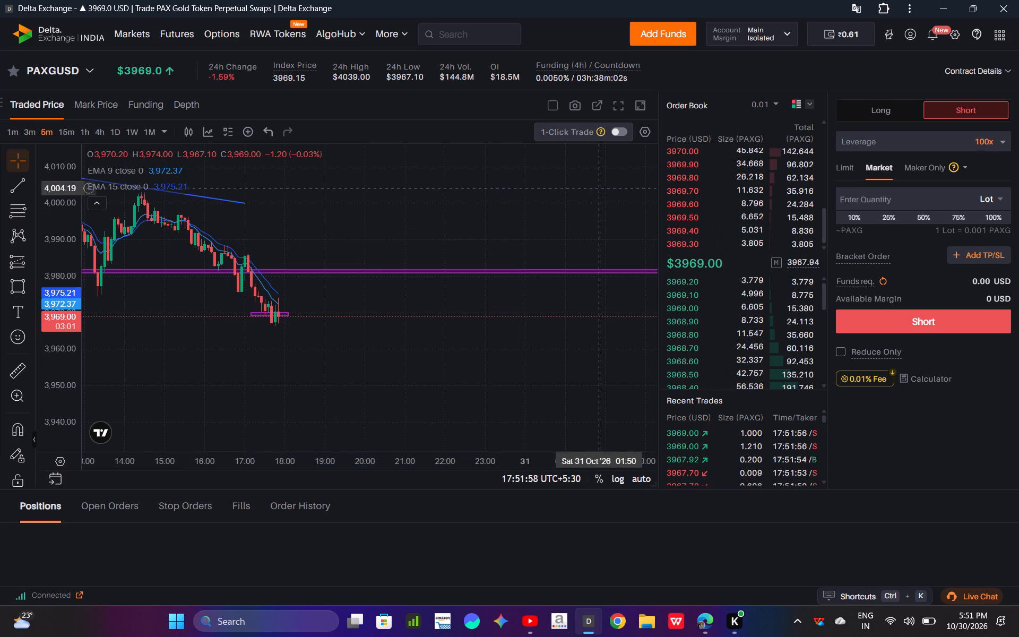
click(352, 451)
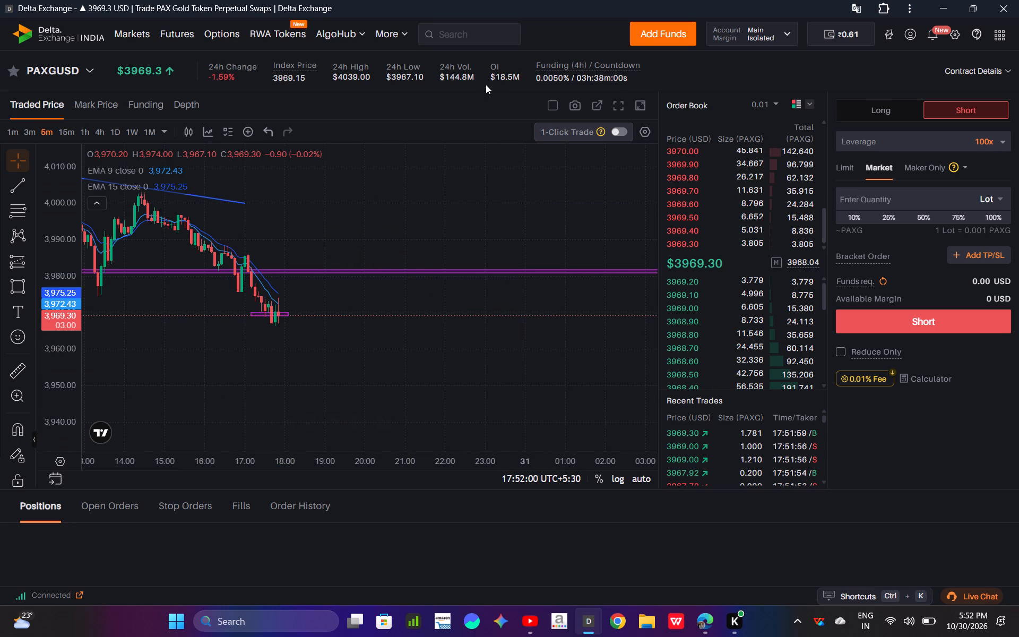
Switch to the BTCUSD contract and inspect its 5-minute decline around the purple marked zone and the blue horizontal level.
click(494, 42)
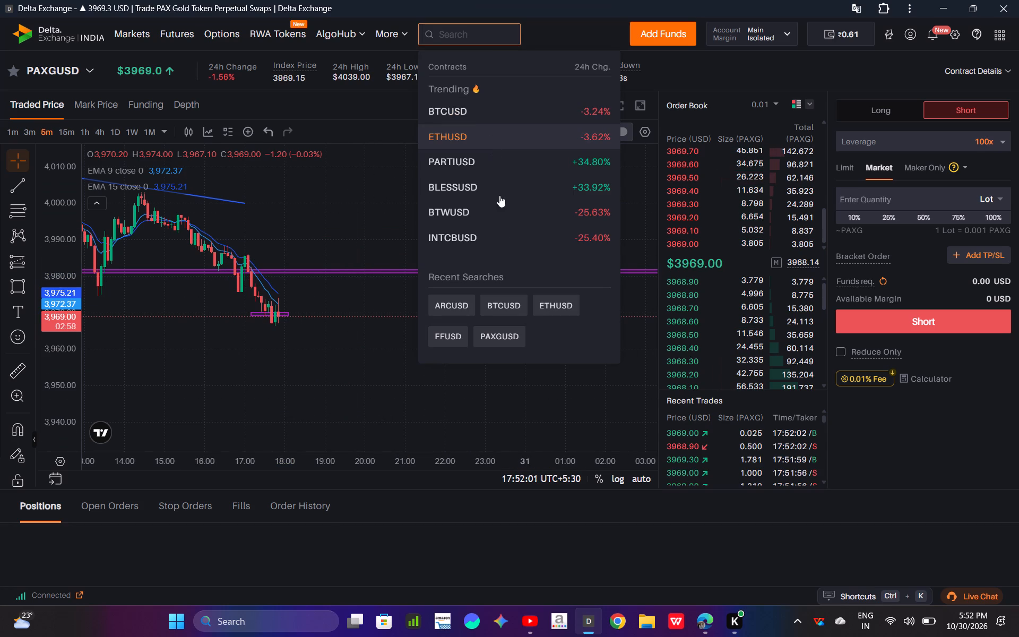
click(517, 302)
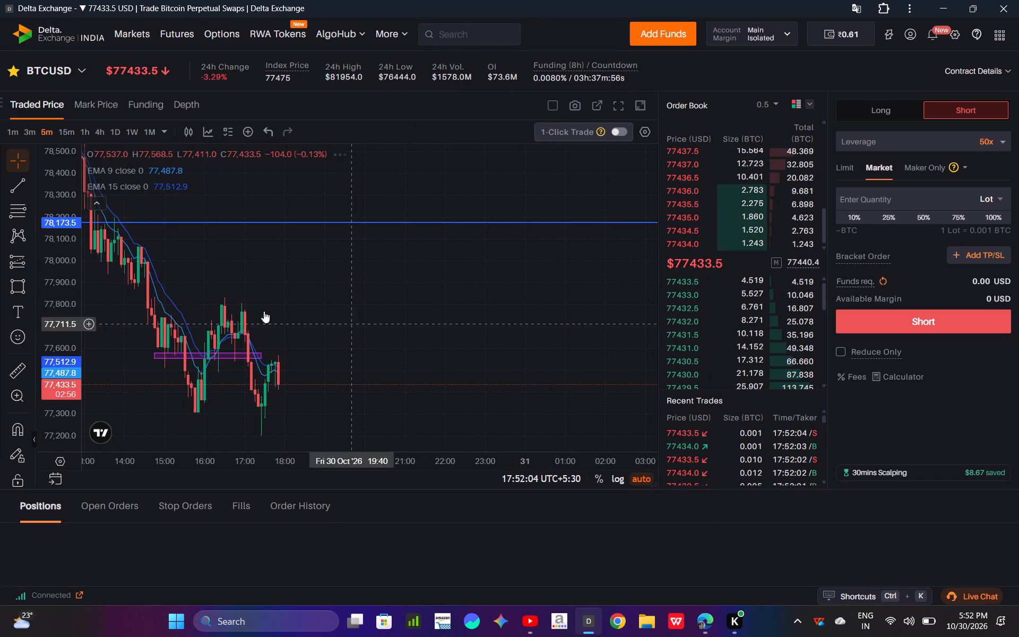
drag(62, 159, 61, 218)
drag(336, 354, 498, 347)
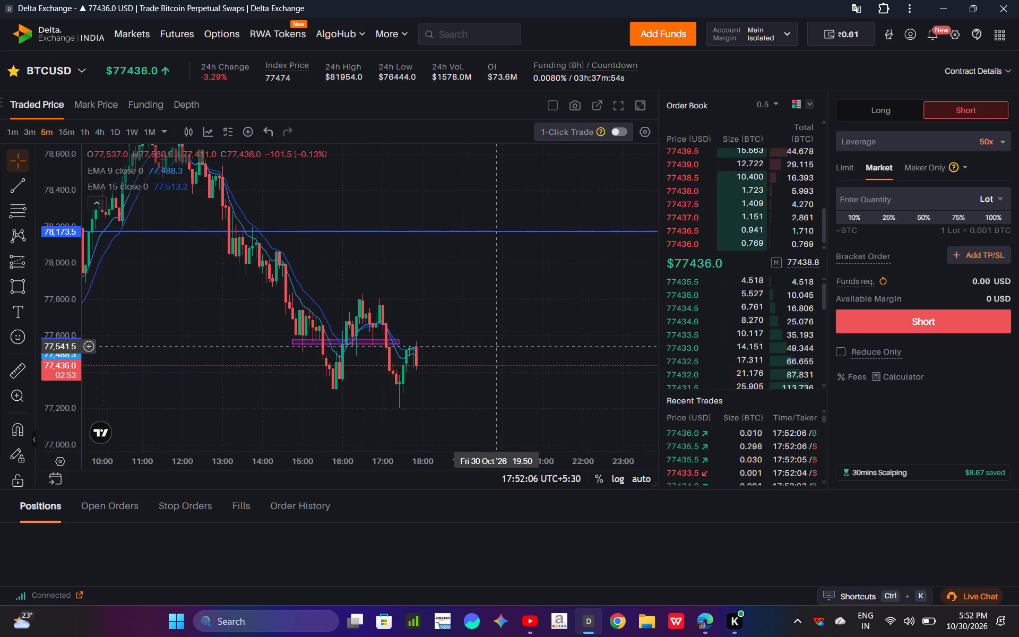
drag(498, 347, 502, 346)
drag(502, 346, 493, 350)
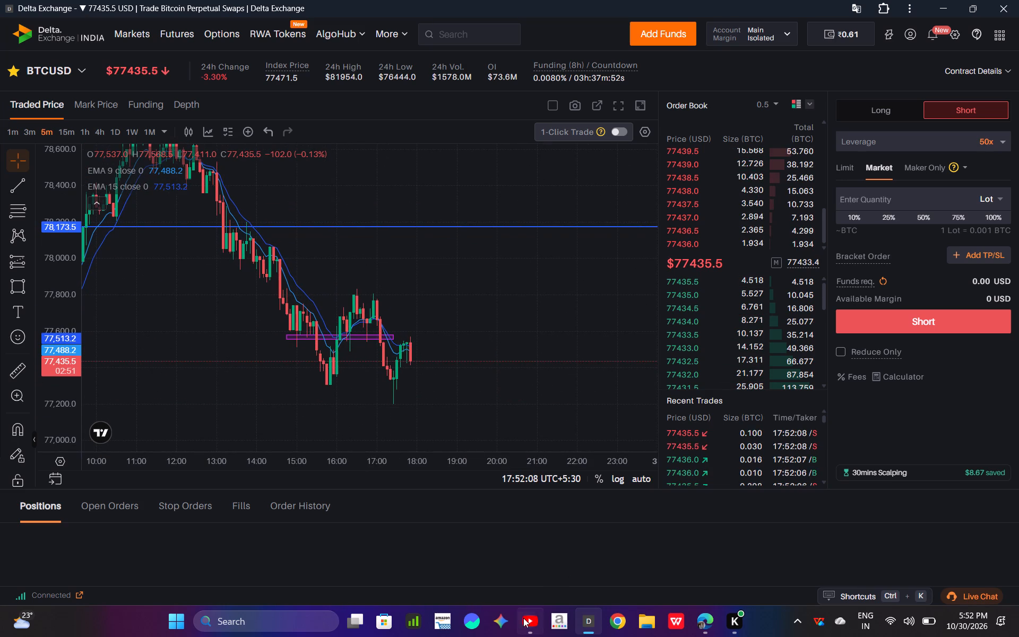
Switch to the YouTube home page in the other browser window.
click(523, 618)
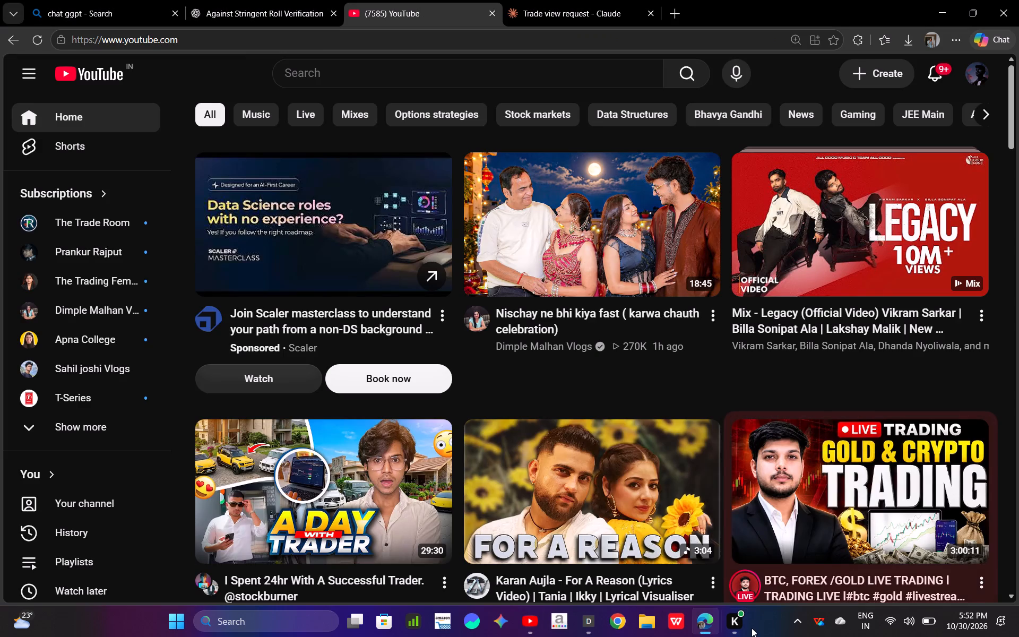
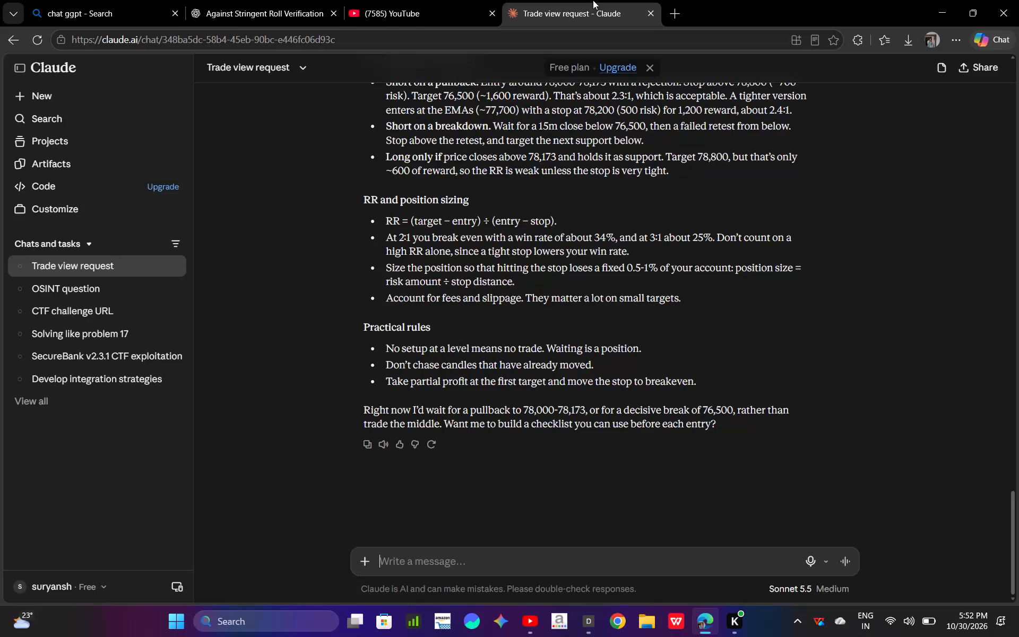
Check the ChatGPT conversation "Against Stringent Roll Verification" and close its browser tab.
click(284, 0)
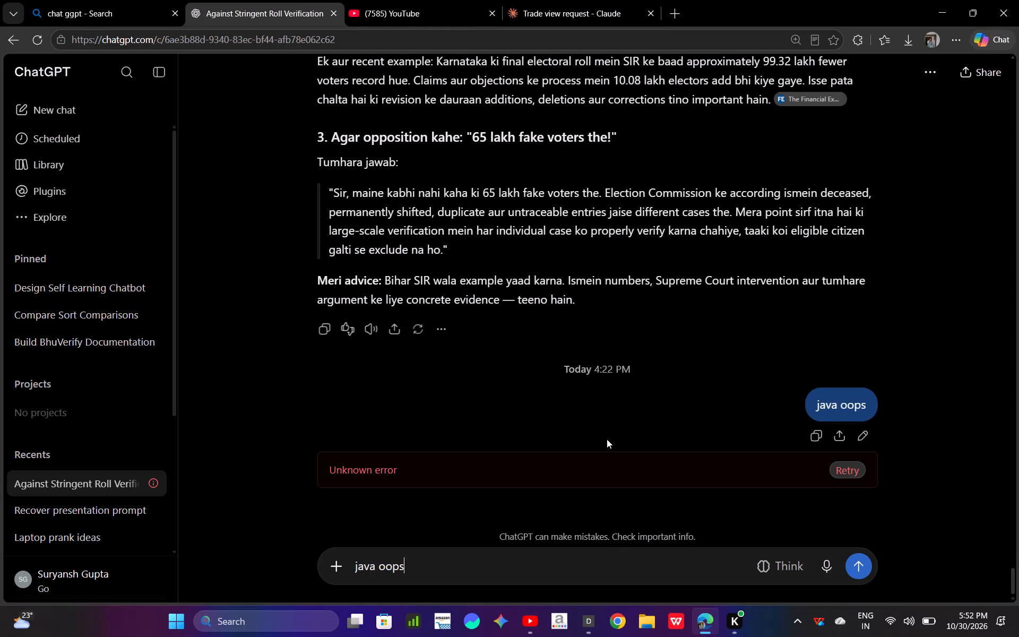
scroll(607, 439, down, 1)
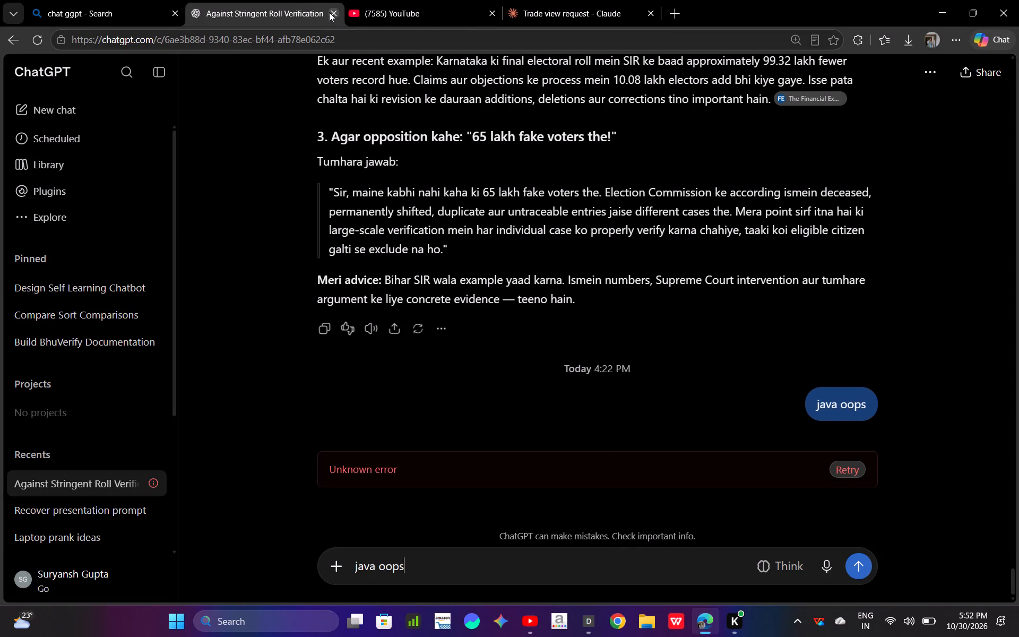
click(329, 12)
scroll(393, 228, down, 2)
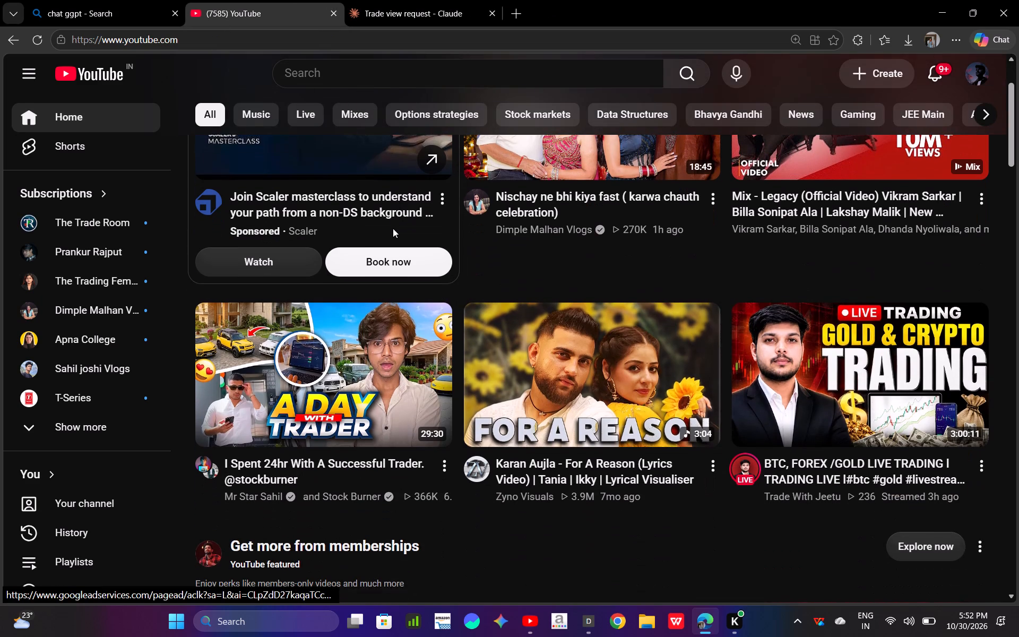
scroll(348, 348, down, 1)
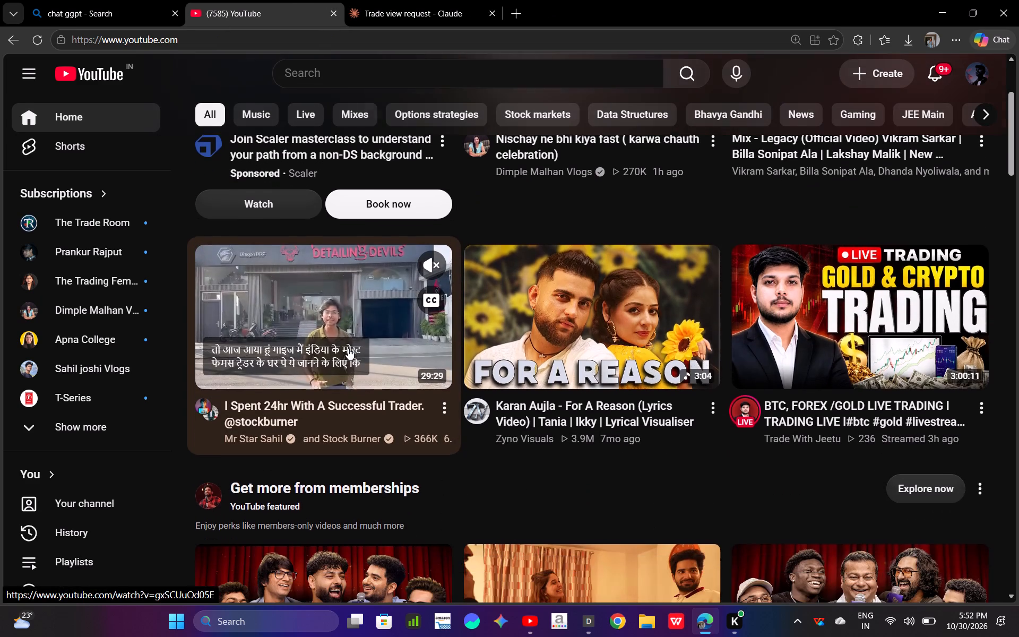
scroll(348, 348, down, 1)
Switch to the Delta Exchange window and open the PAXGUSD contract from the recent searches.
click(578, 620)
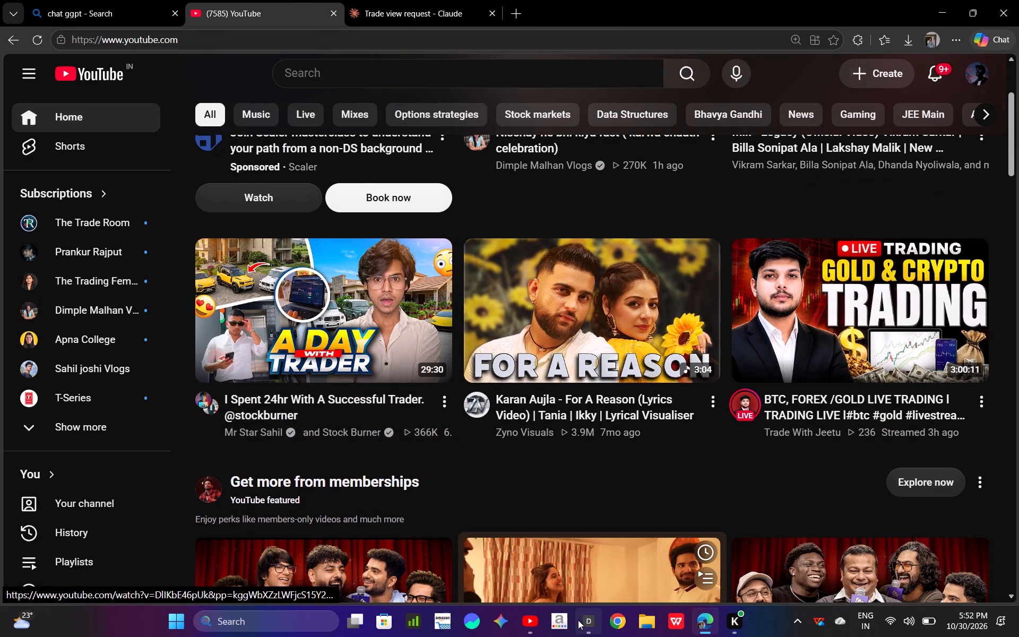
click(456, 30)
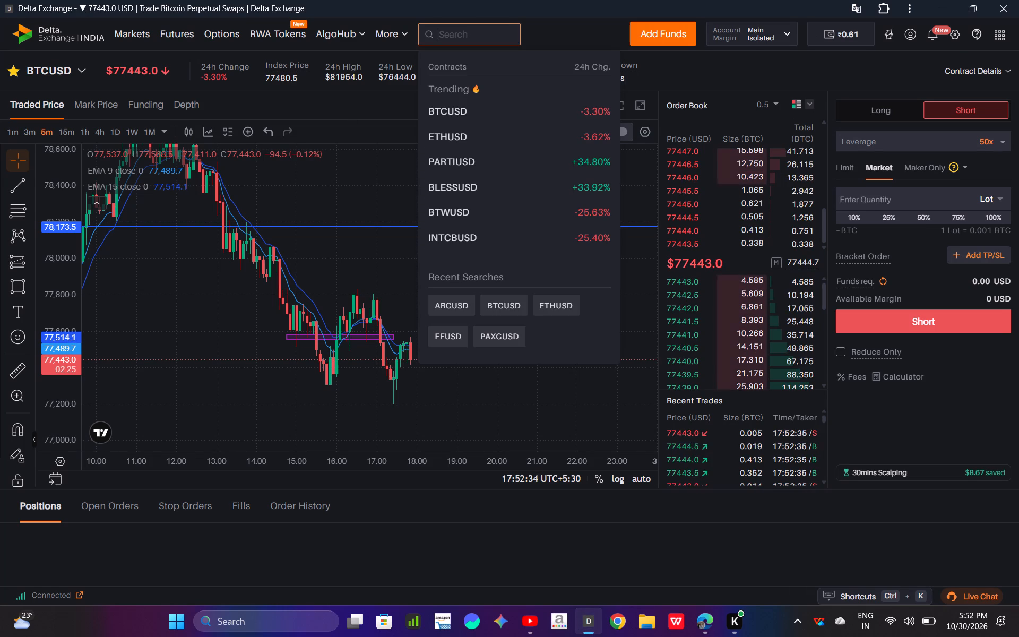
click(504, 327)
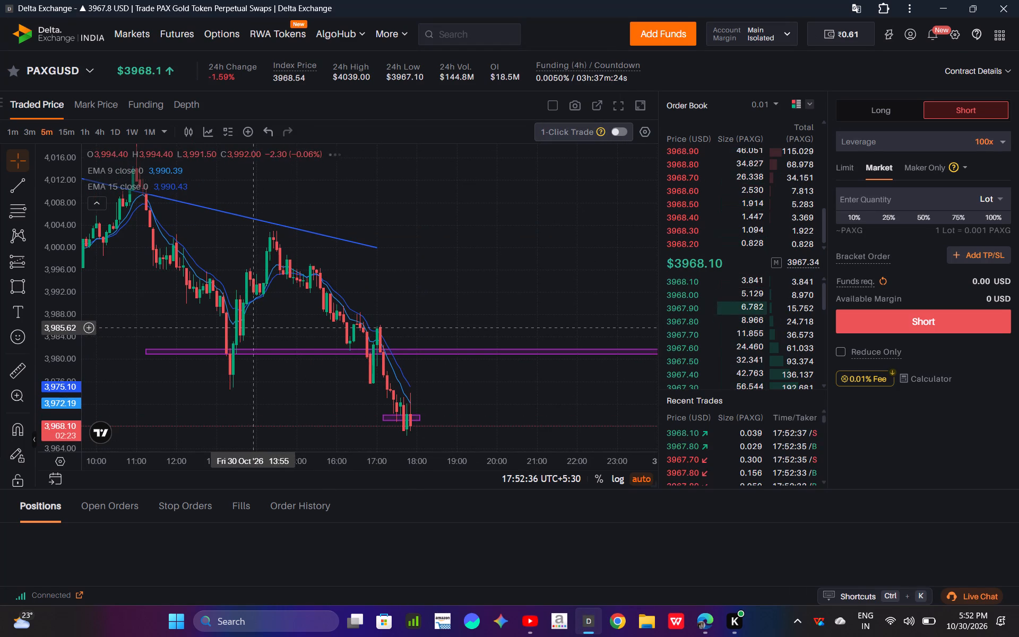
drag(379, 469, 343, 469)
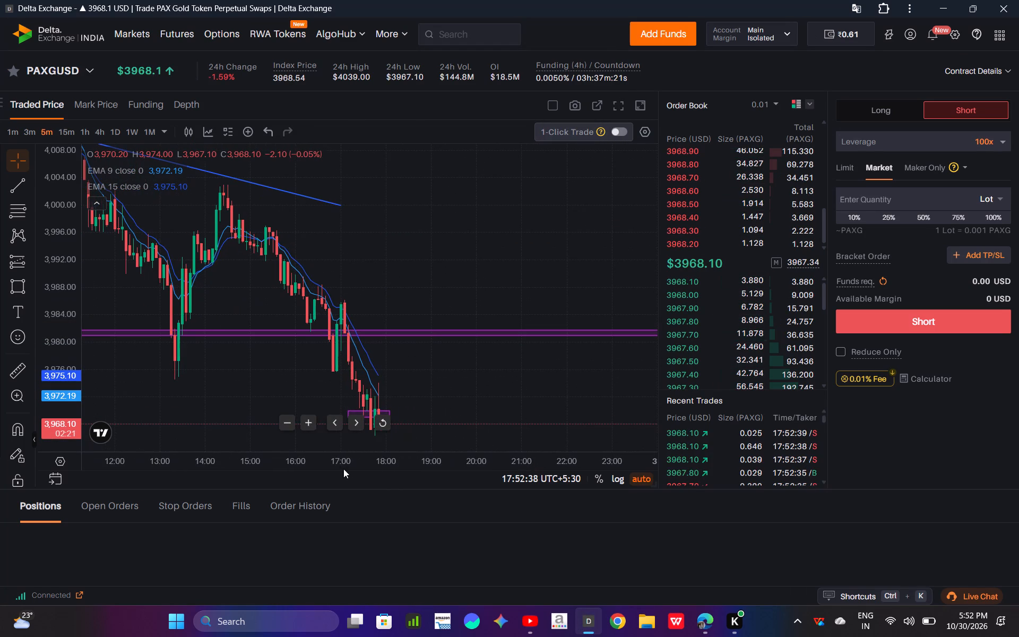
drag(472, 255, 375, 256)
drag(61, 204, 85, 352)
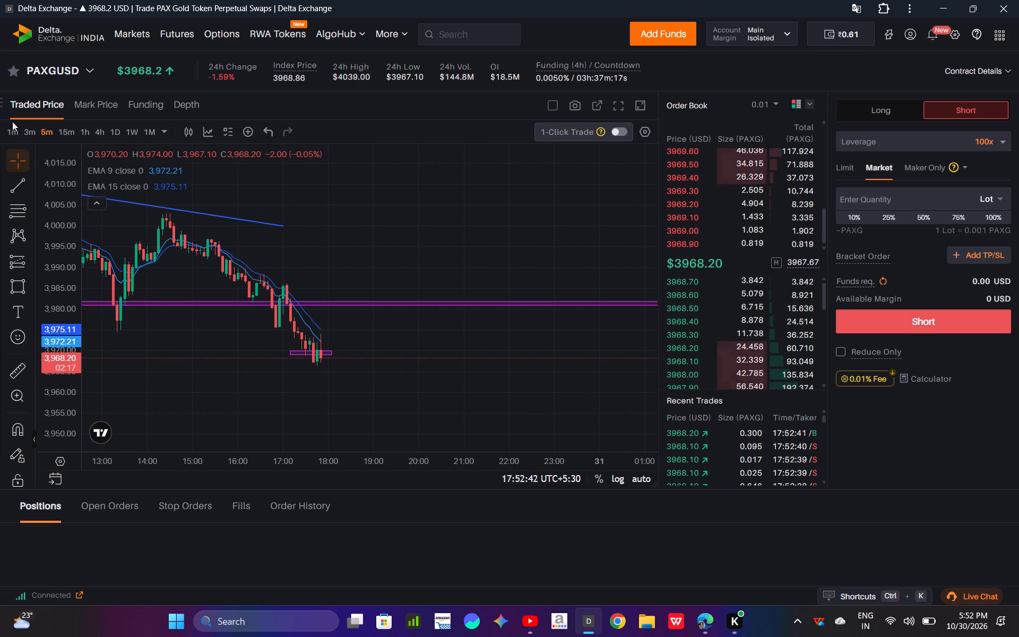
Switch the PAXGUSD chart to the 1-minute timeframe.
click(14, 128)
drag(30, 173, 28, 200)
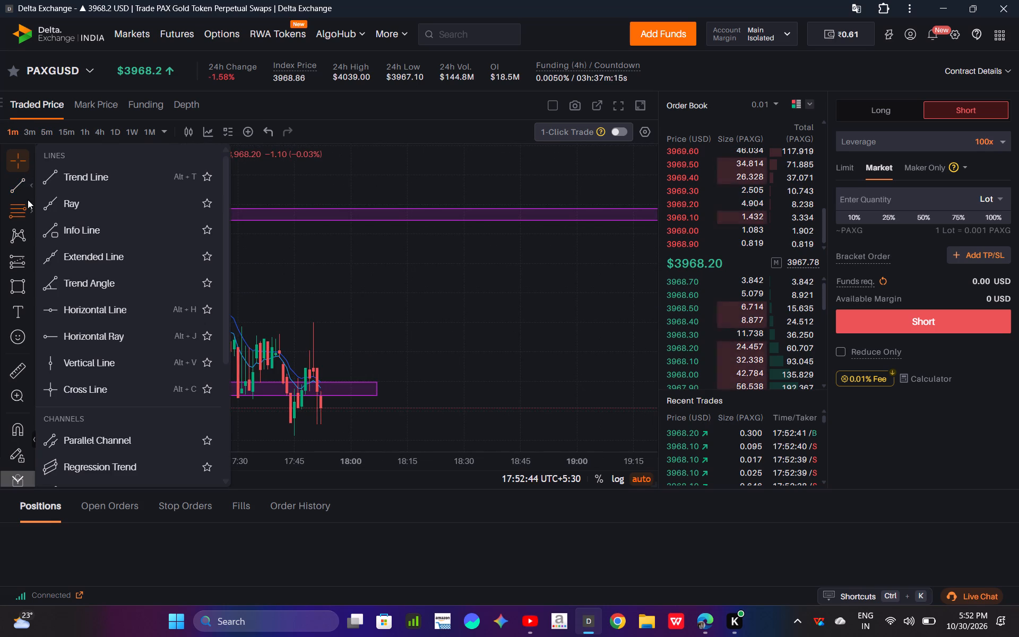
click(312, 233)
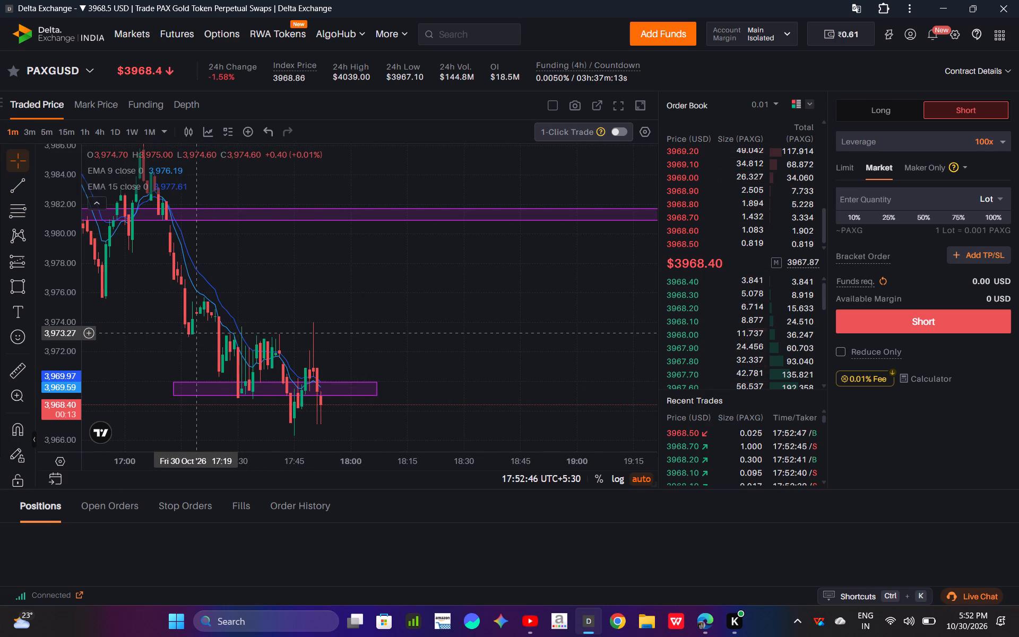
Draw a thin rectangle zone at the recent lows near 3,967, spanning from about 17:22 to 18:23.
drag(54, 211, 63, 301)
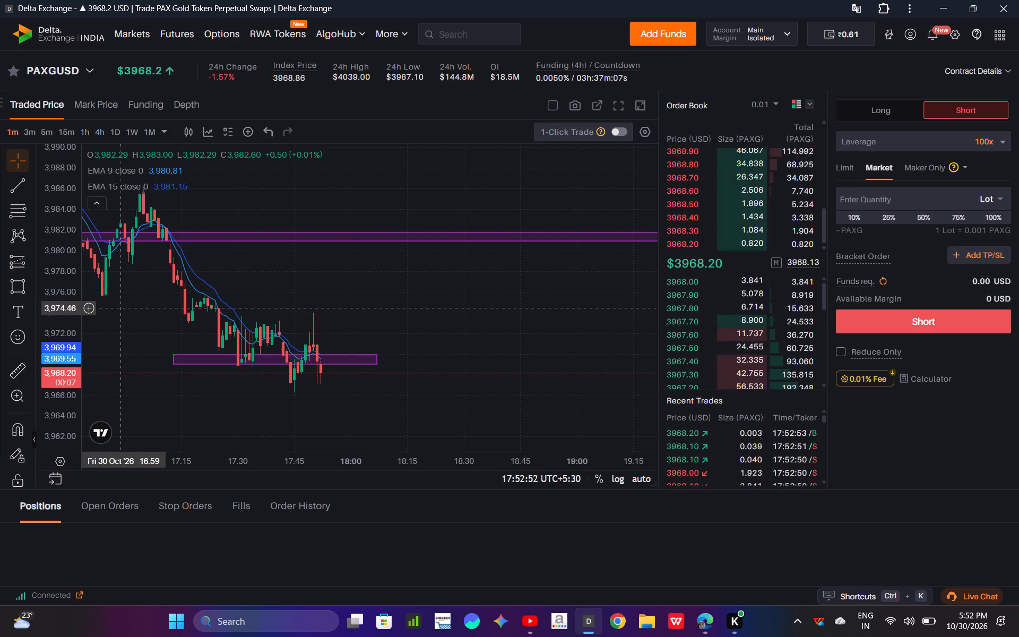
drag(122, 308, 122, 295)
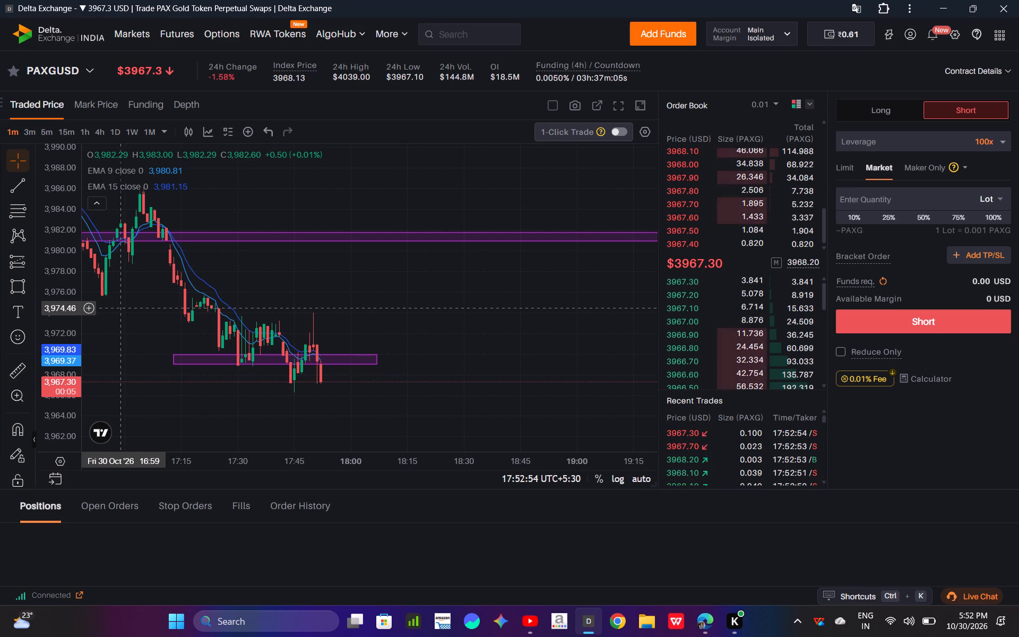
drag(122, 295, 120, 277)
click(20, 298)
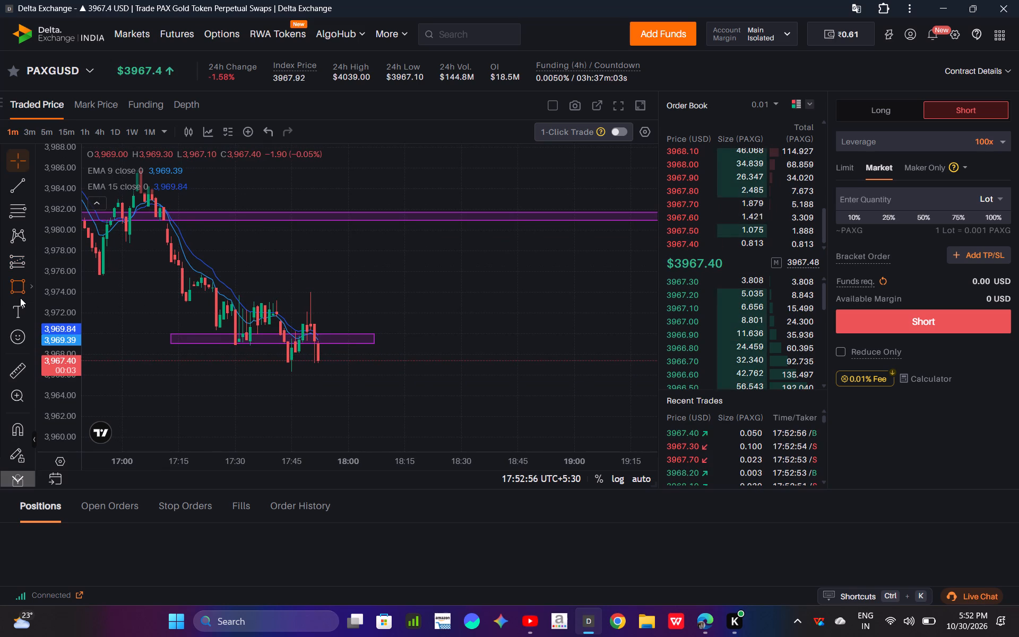
drag(206, 363, 434, 366)
click(434, 366)
Delete the older purple rectangle around 3,969–3,970, just above the new zone at the lows.
click(338, 335)
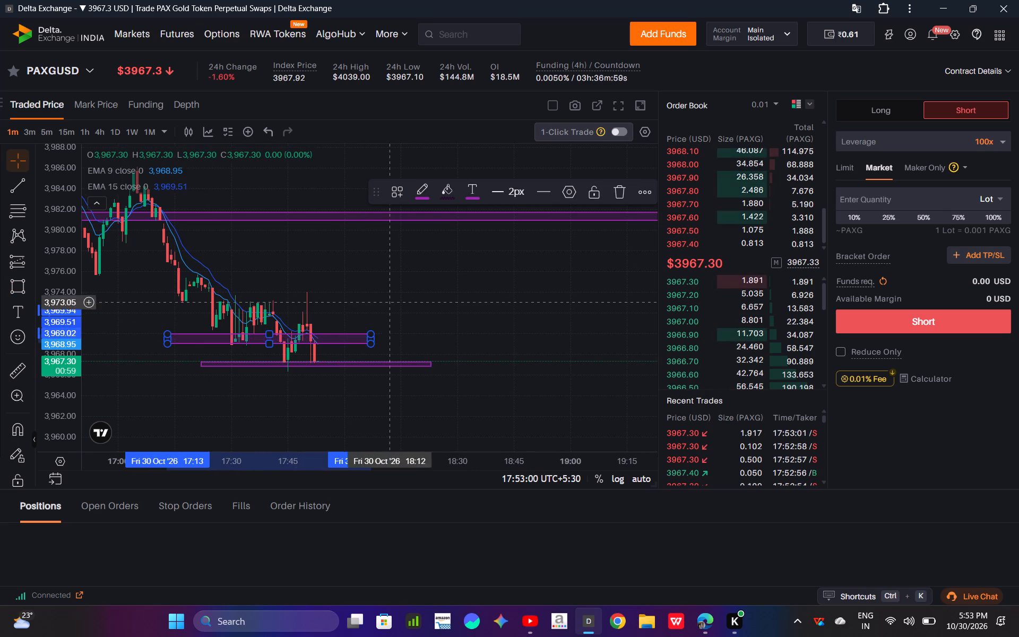
click(620, 193)
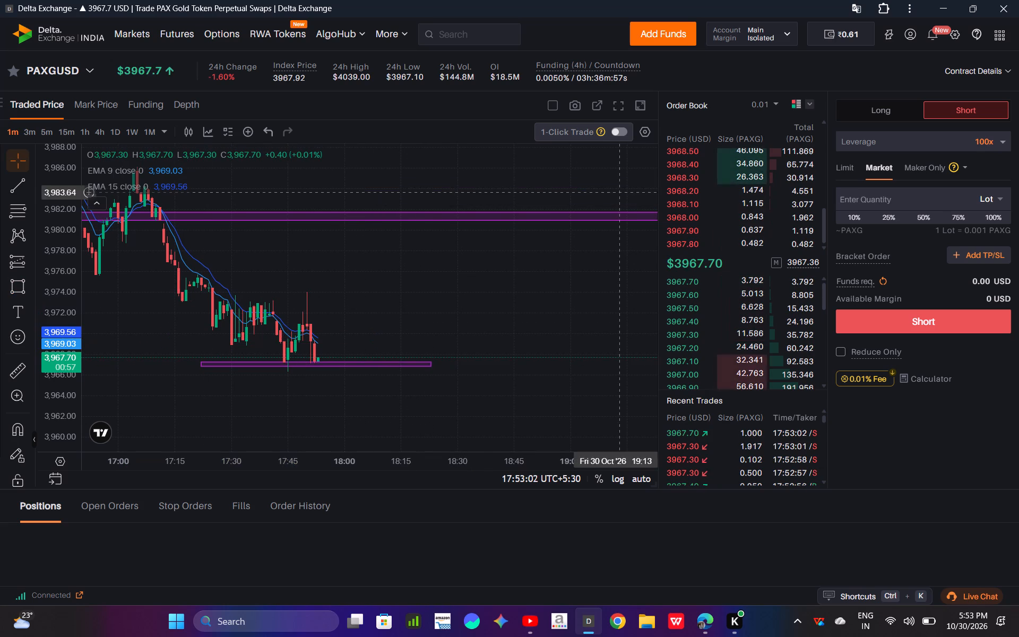
Measure the price move from just above the new purple zone up to the recent spike high near 3,974, and repeat the measurement.
drag(441, 314, 466, 260)
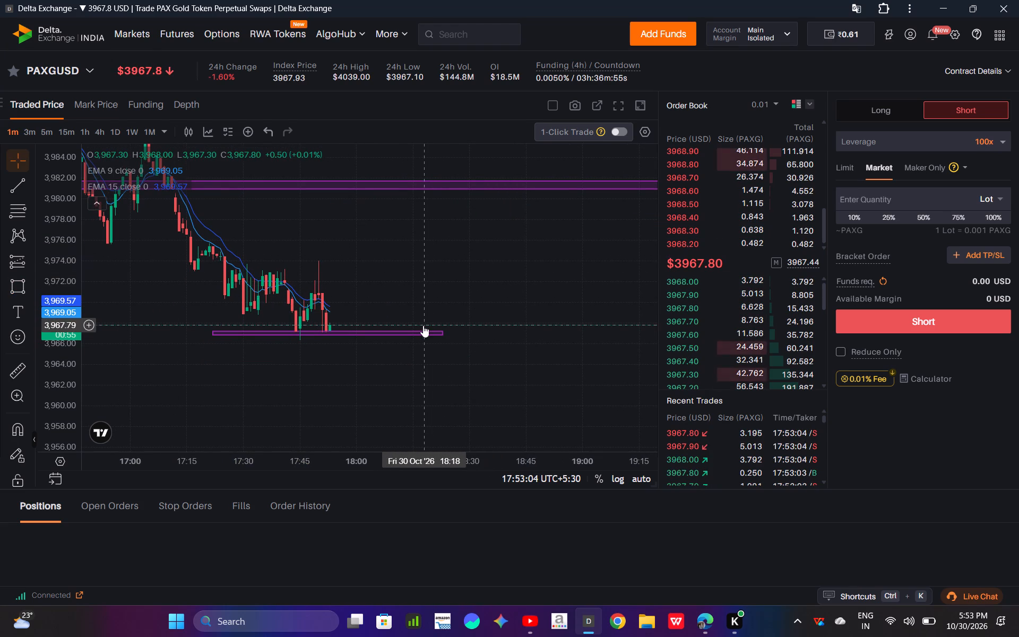
shift+click(423, 325)
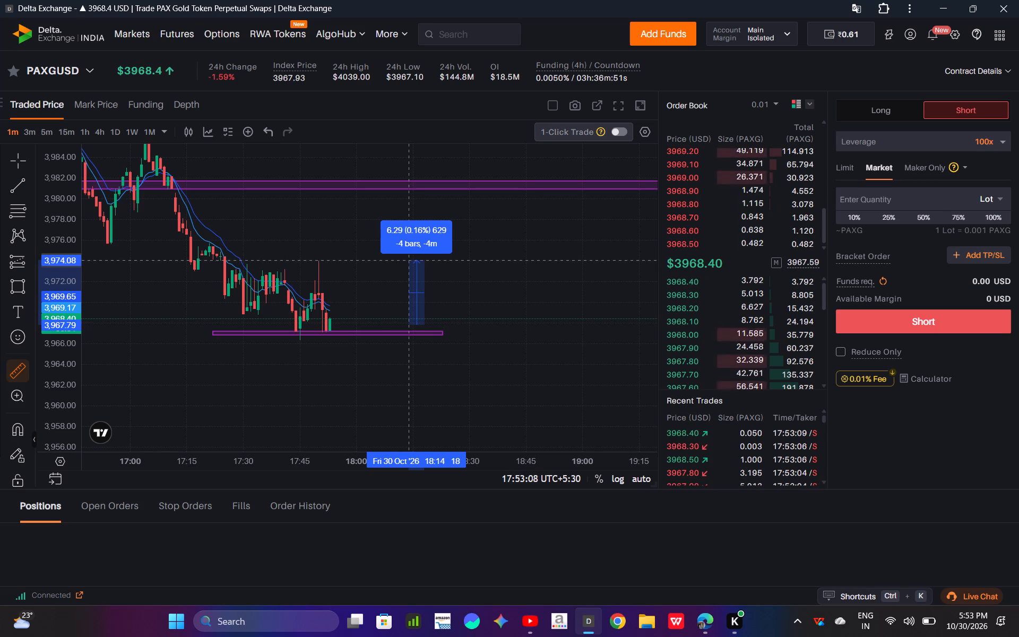
double_click(411, 260)
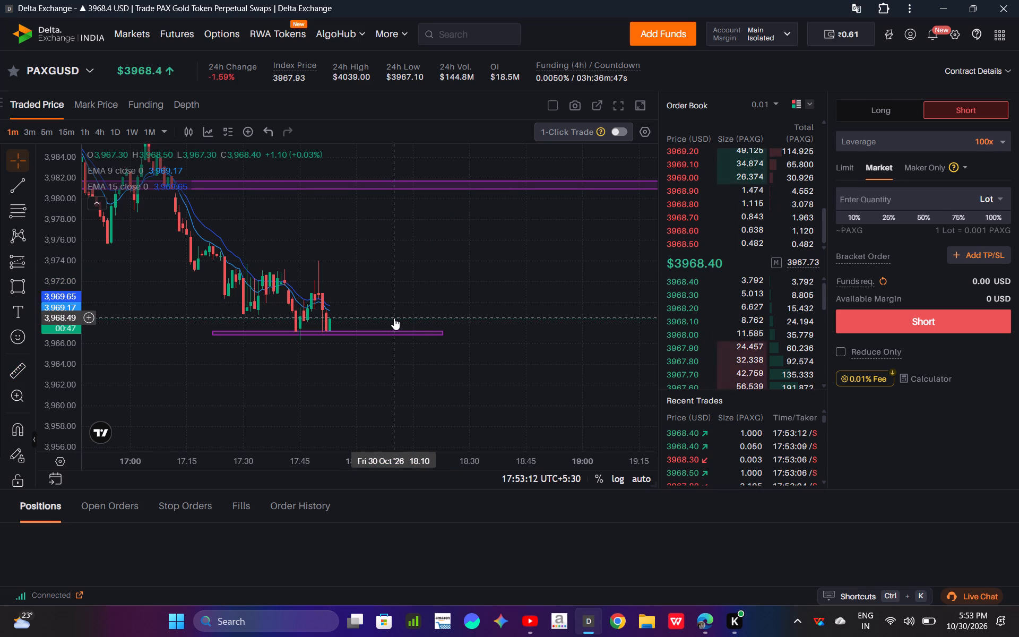
shift+click(394, 318)
double_click(388, 265)
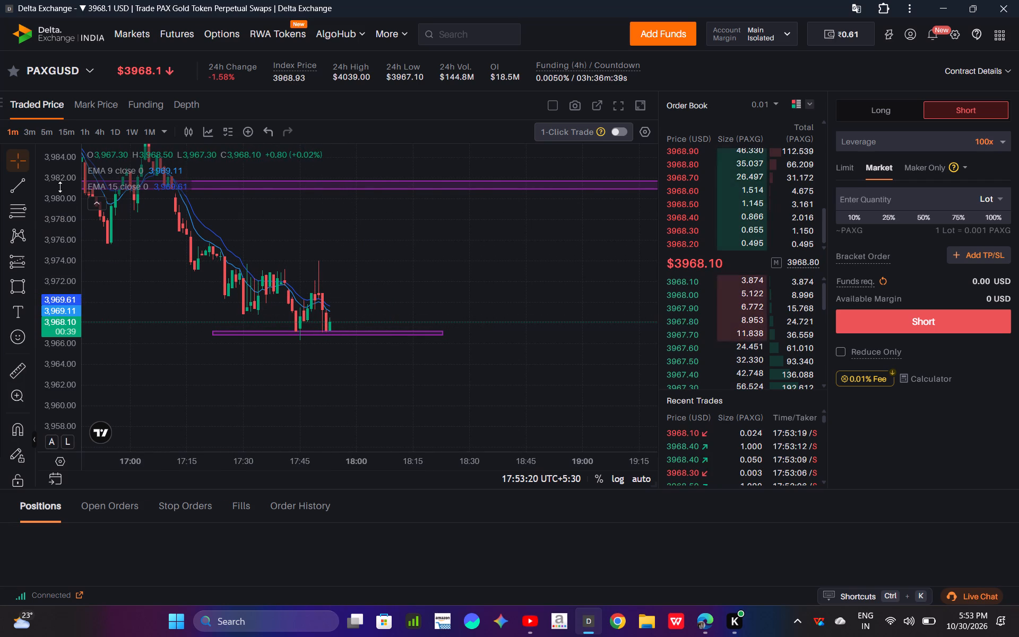
Return the PAXGUSD chart to the 5-minute timeframe.
drag(60, 187, 82, 290)
click(46, 132)
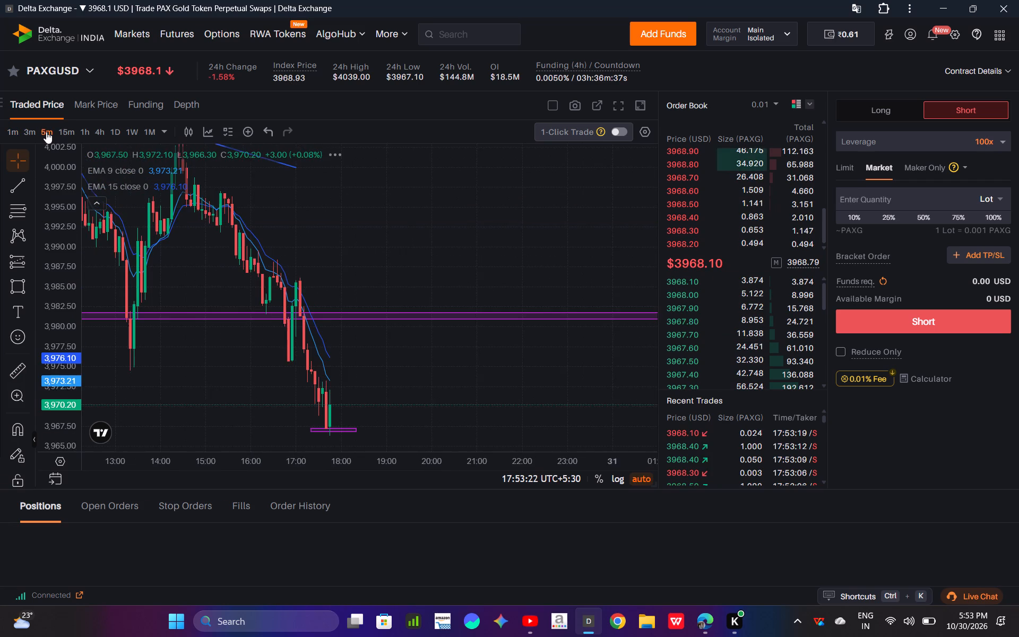
drag(71, 199, 70, 227)
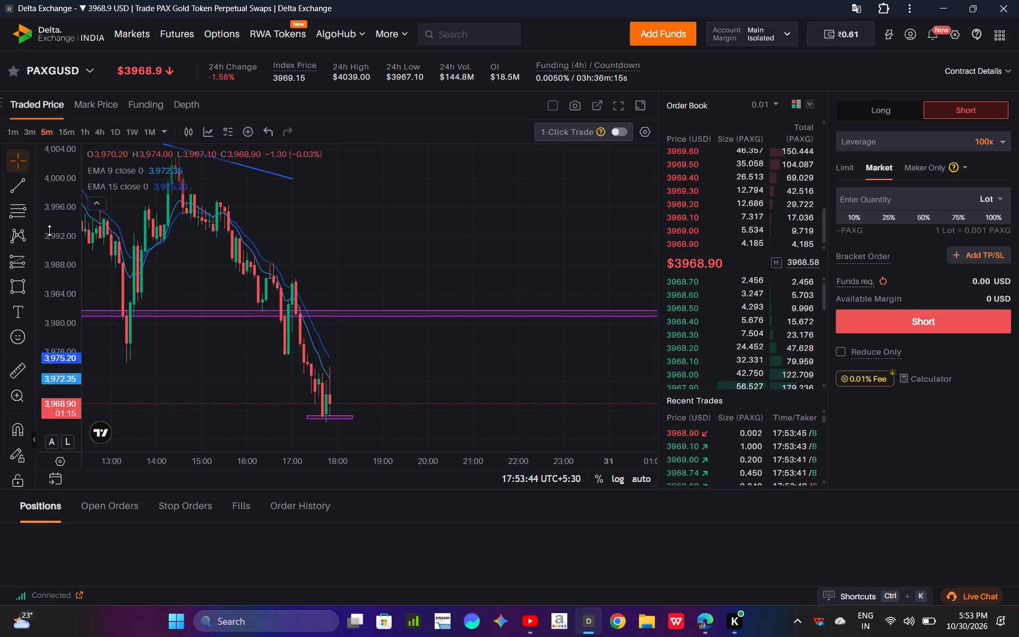
click(49, 230)
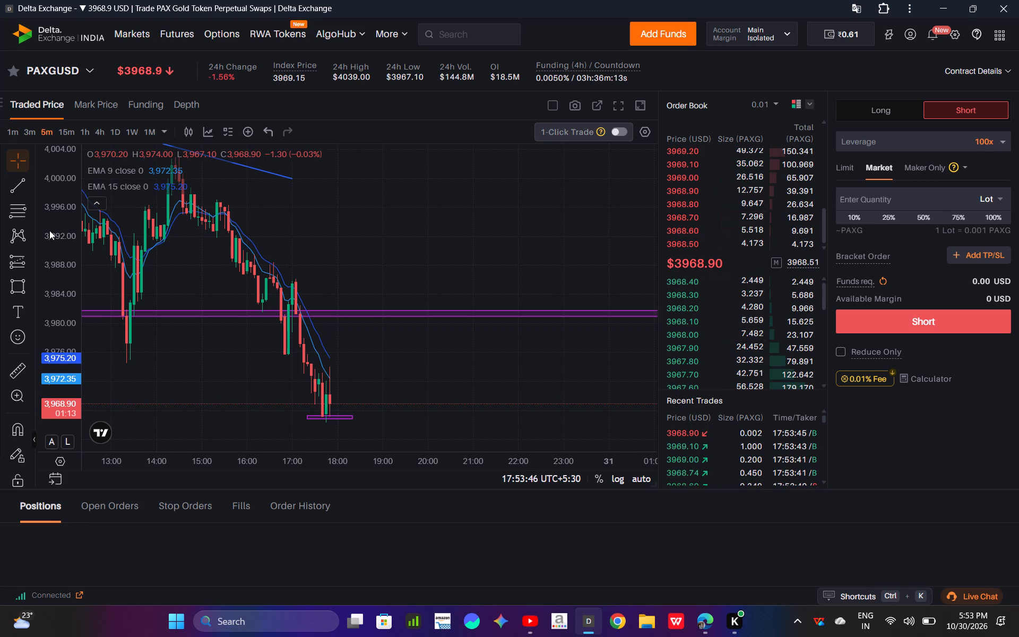
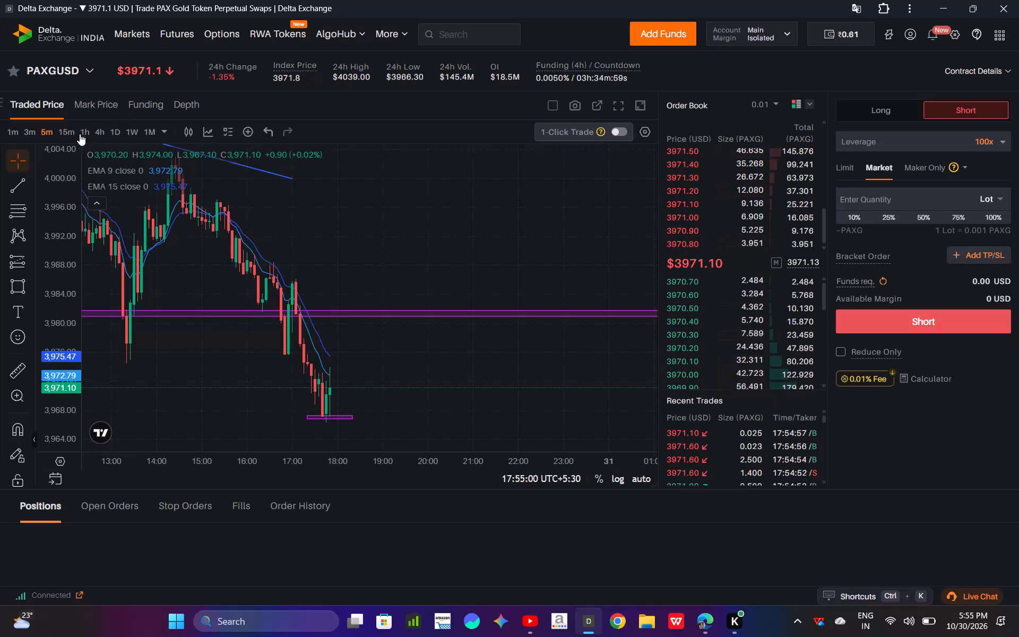
Examine PAXGUSD price action around the purple zones on the 15-minute timeframe and again on the 5-minute timeframe.
click(69, 133)
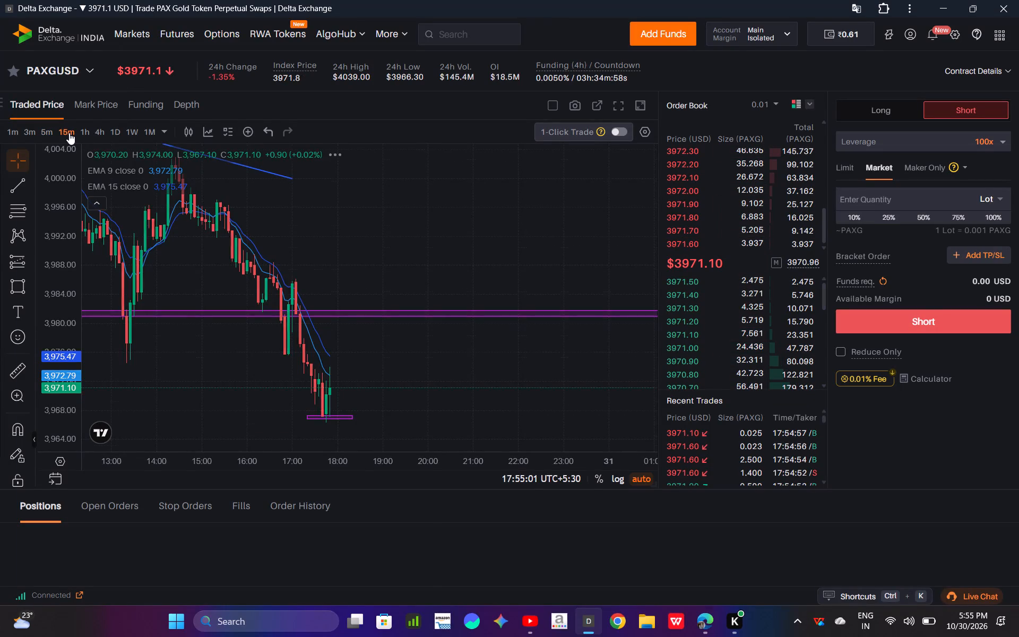
drag(58, 192, 91, 299)
drag(262, 373, 213, 333)
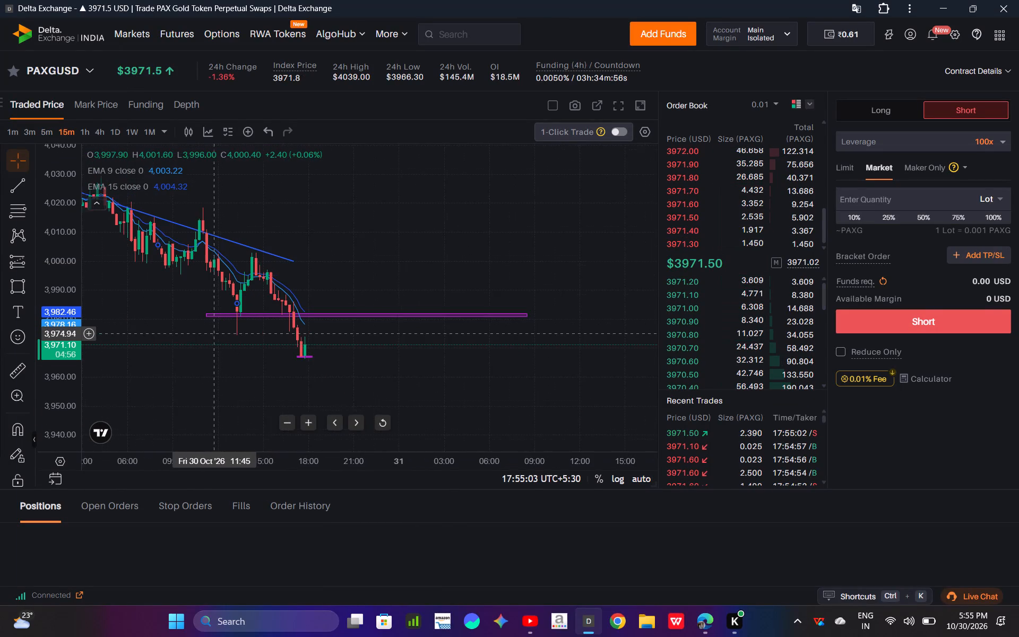
drag(213, 333, 213, 332)
drag(54, 132, 47, 131)
click(47, 131)
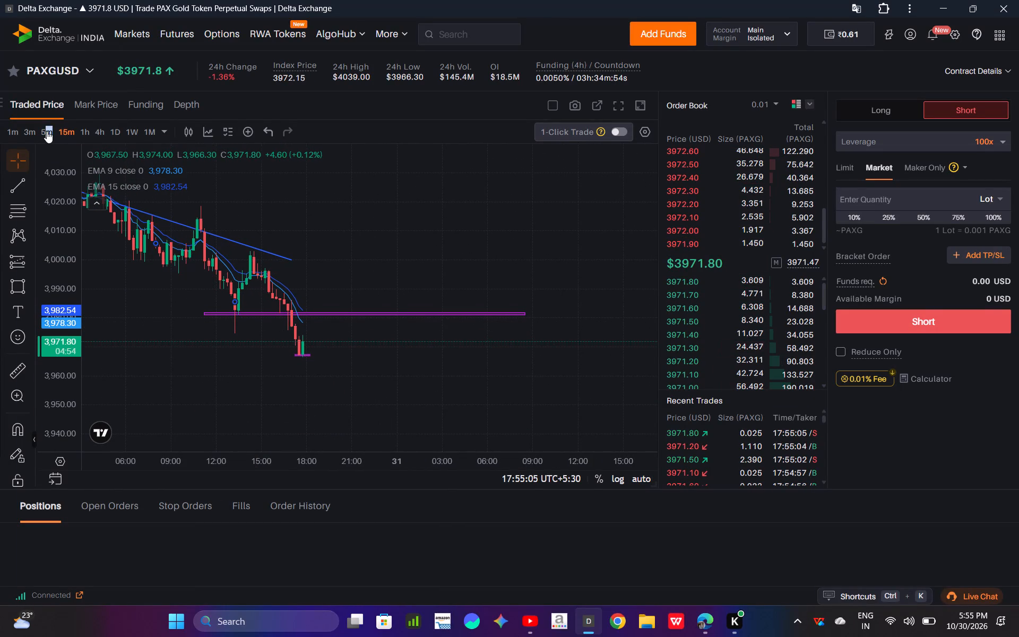
drag(74, 227, 74, 253)
drag(281, 391, 310, 366)
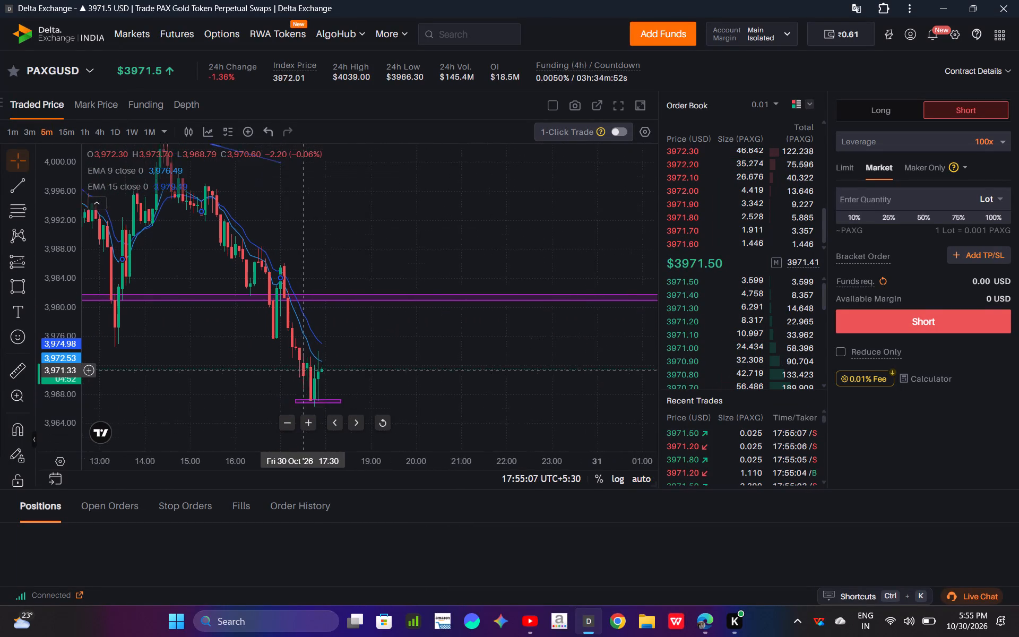
drag(310, 366, 329, 343)
drag(377, 359, 367, 338)
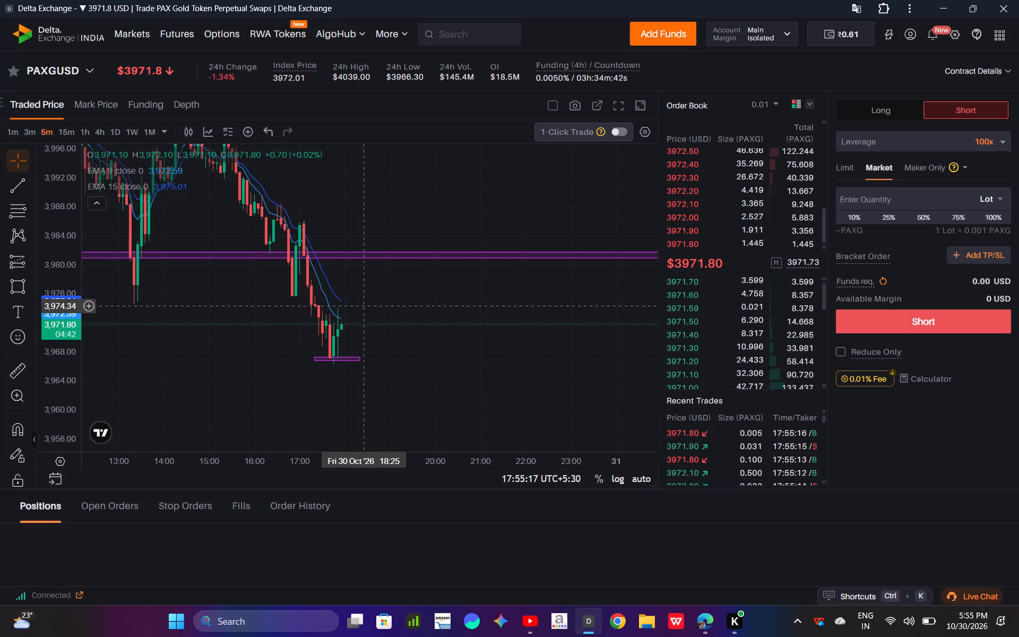
Close the Delta Exchange window and the browser window showing YouTube.
click(1018, 0)
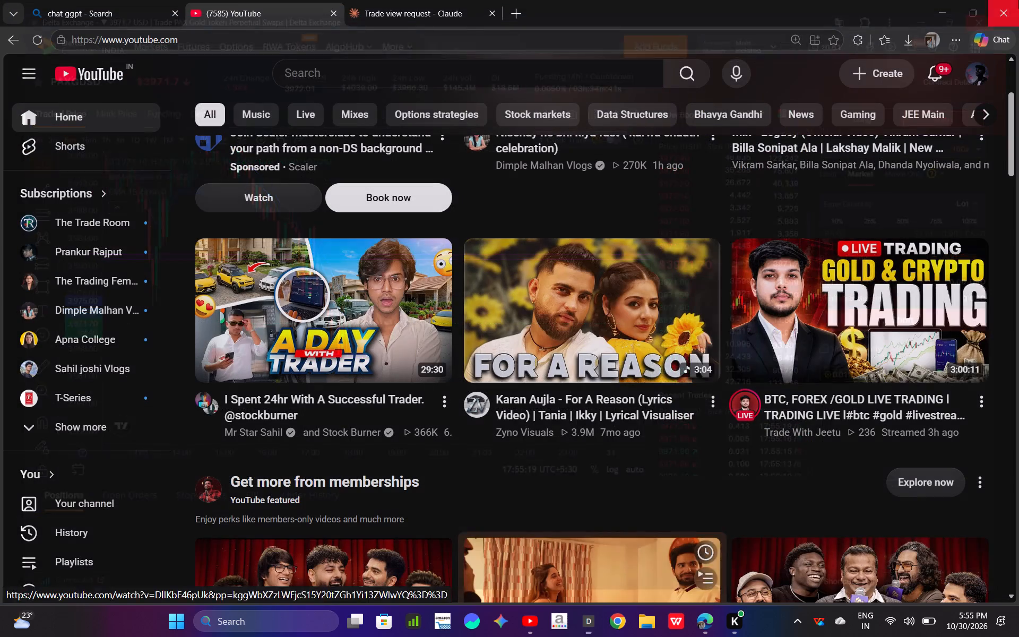
click(1018, 0)
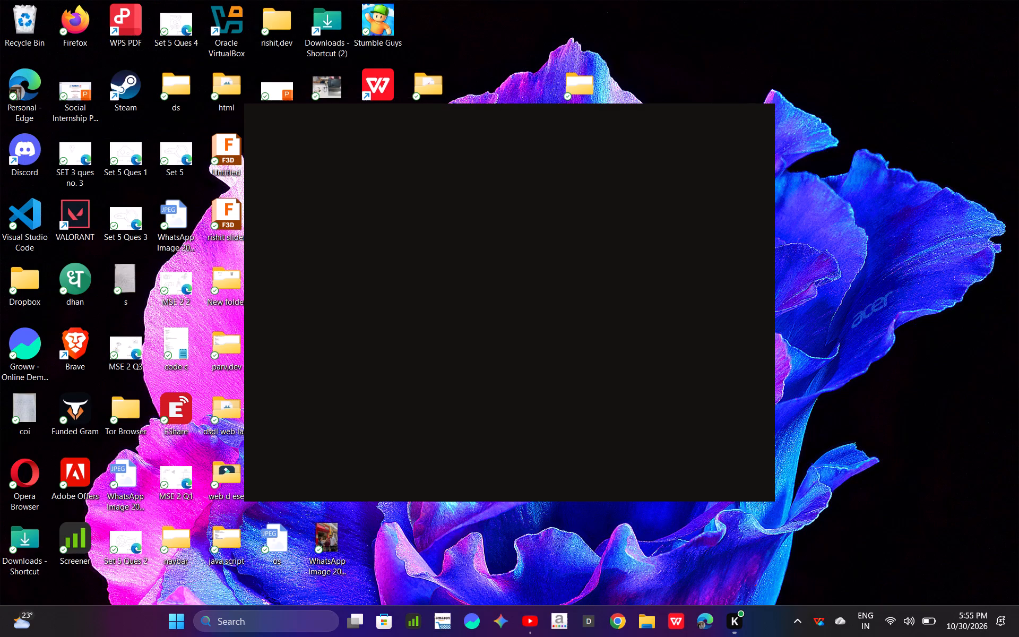